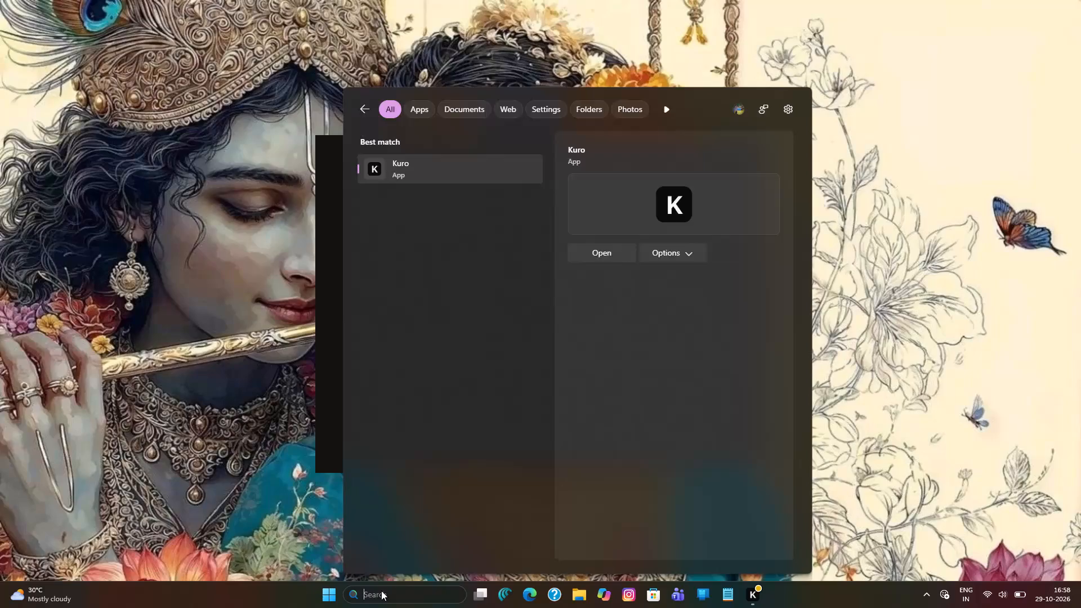
Search Windows for "vn" and launch the VN video editor.
key("BackSpace")
type("kuro")
key("BackSpace")
key("BackSpace")
key("BackSpace")
key("BackSpace")
key("BackSpace")
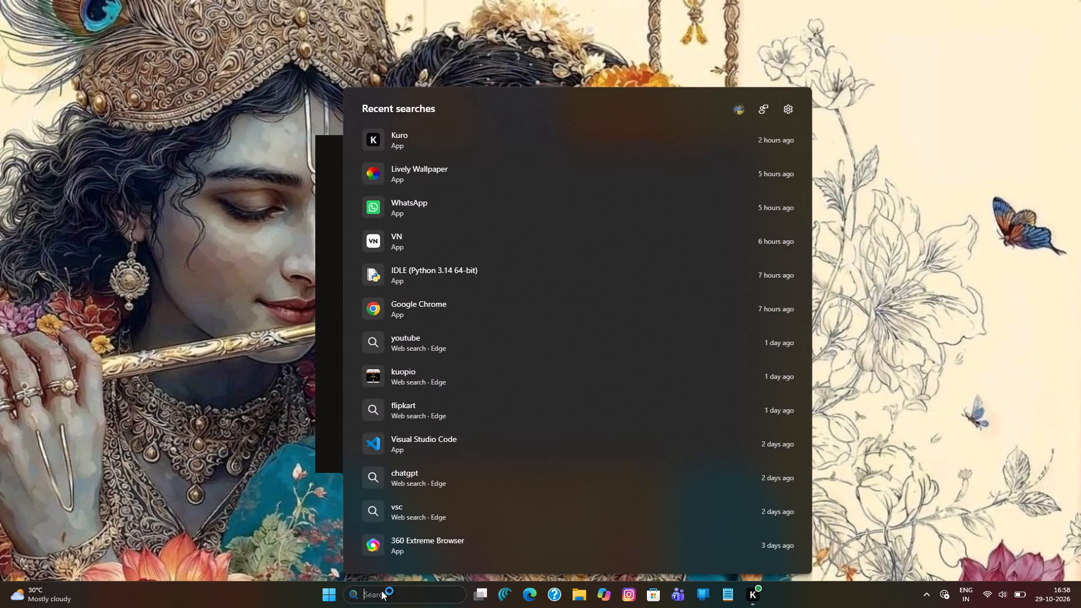
type("vn")
key("Return")
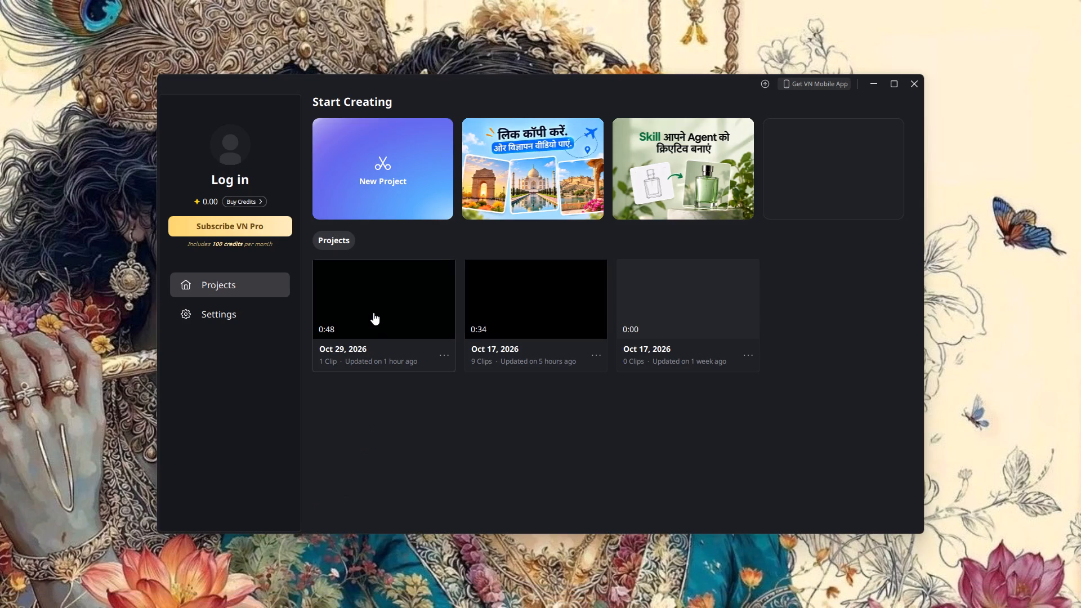
Open the Oct 29, 2026 project with the single 0:48 clip.
left_click(370, 298)
left_click(370, 298)
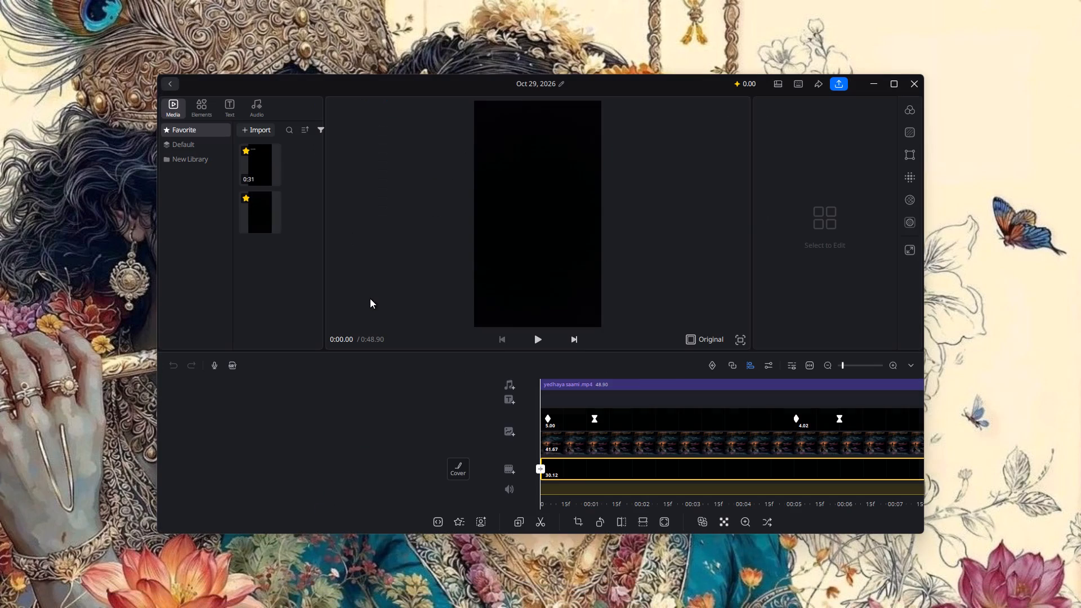
Play the project from the start and maximize the editor window during playback.
left_click(539, 338)
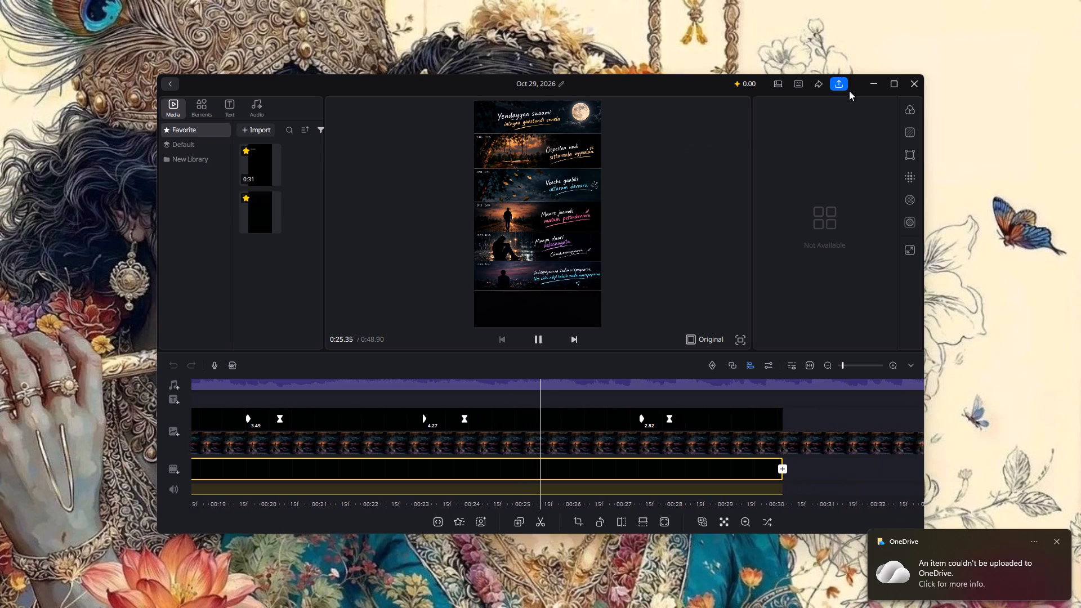
left_click(894, 82)
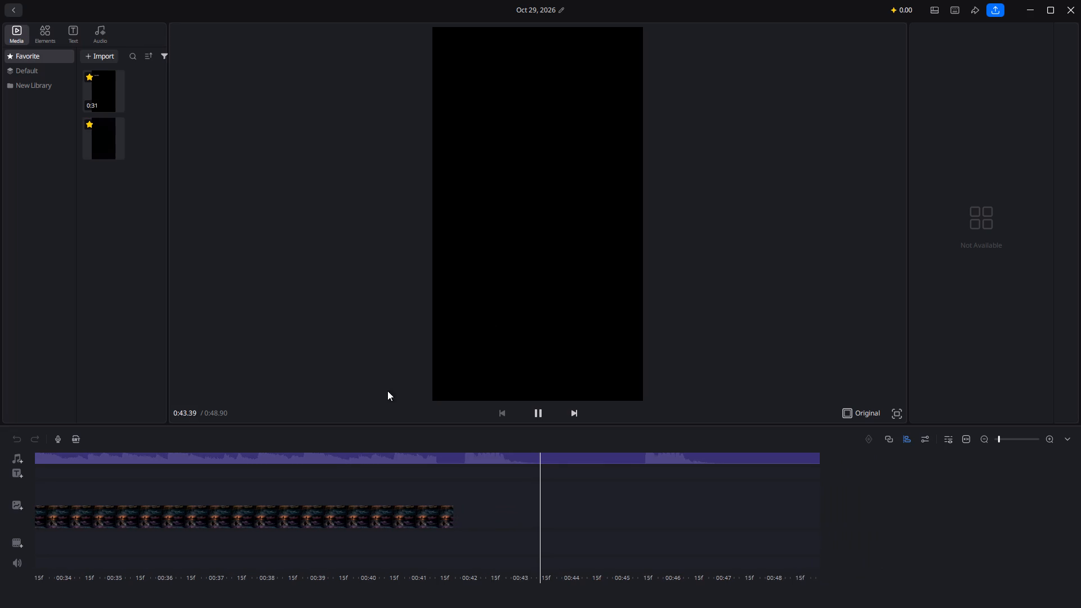
Go back through the timeline to about 0:20 and replay the lyric panel reveals to about 0:30.
scroll(425, 494, "right", 4)
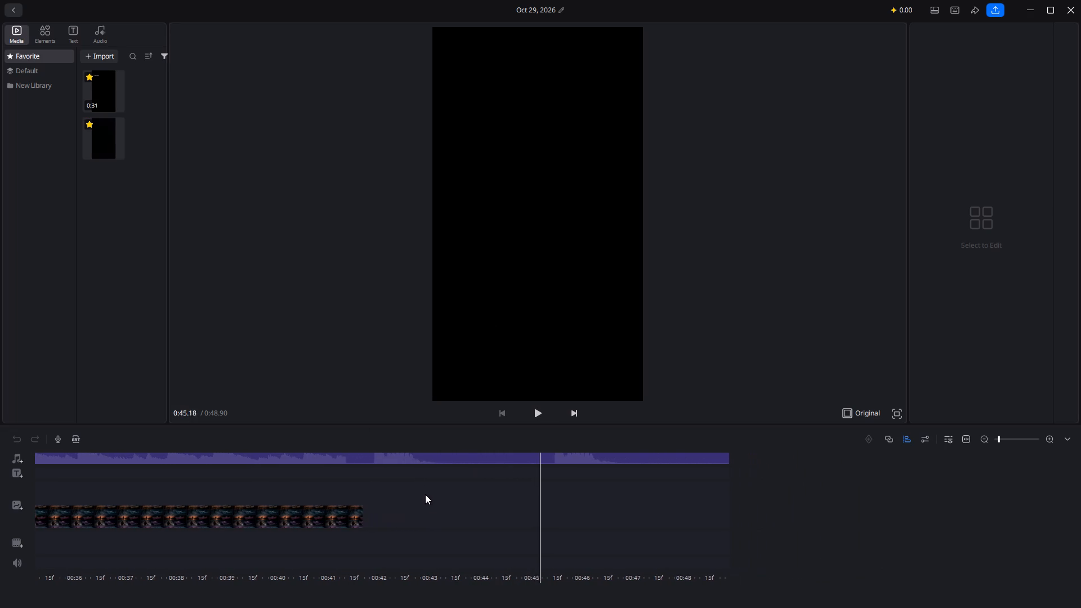
scroll(425, 494, "right", 1)
scroll(227, 562, "right", 1)
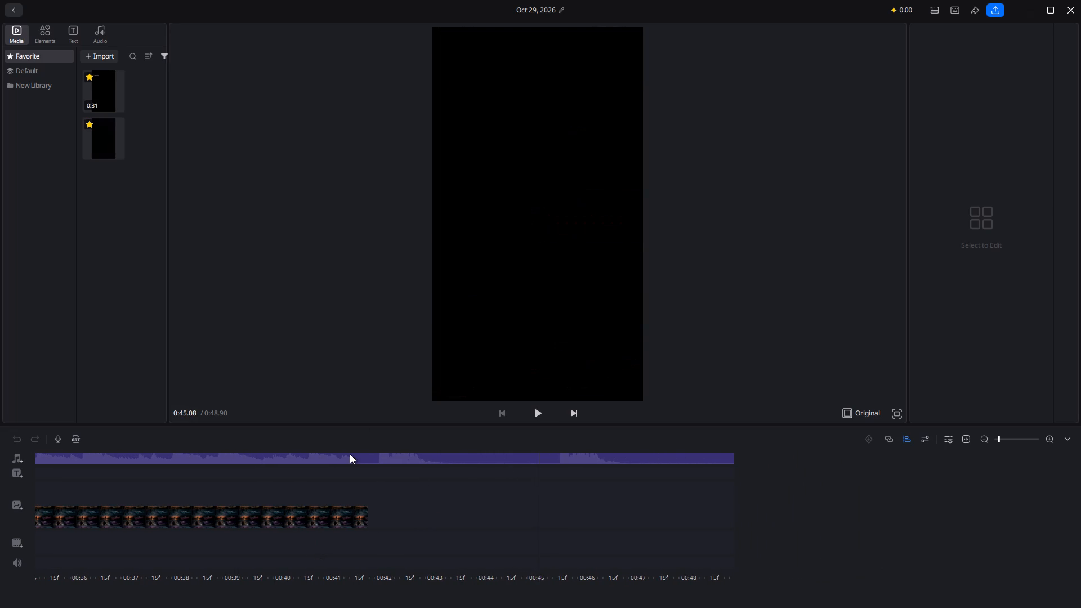
scroll(350, 454, "right", 20)
scroll(350, 454, "right", 7)
scroll(350, 454, "right", 20)
scroll(350, 454, "right", 11)
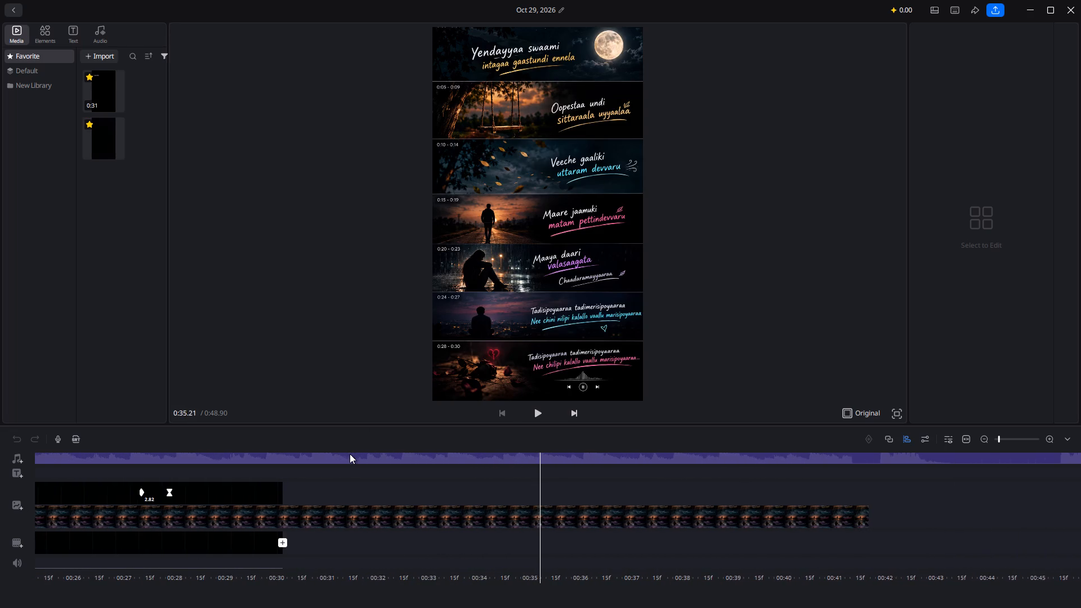
scroll(200, 447, "right", 20)
scroll(200, 447, "right", 2)
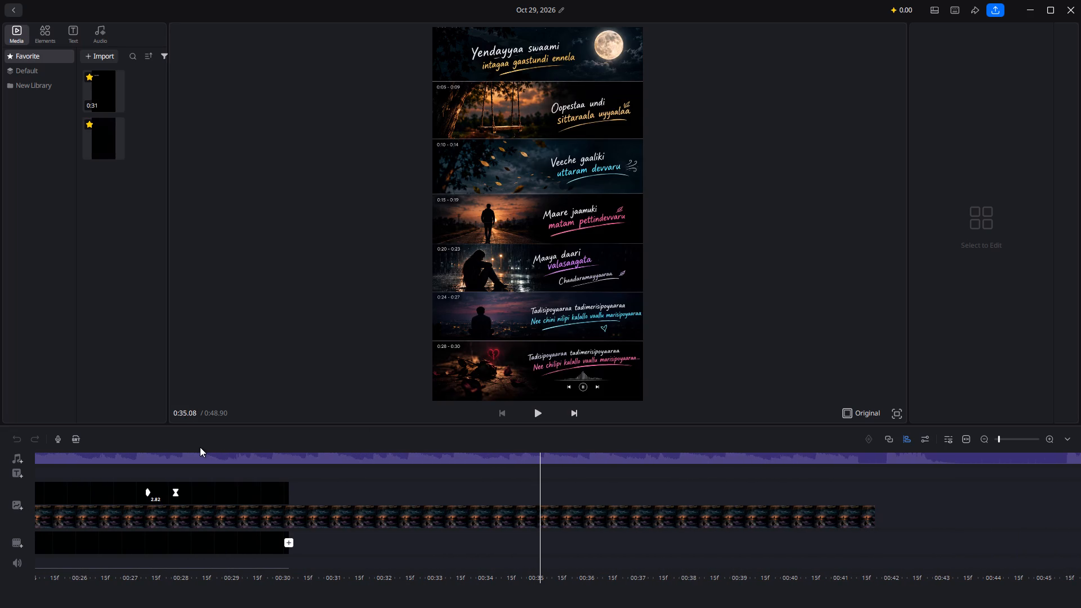
right_click(153, 516)
scroll(153, 516, "right", 20)
scroll(153, 516, "right", 14)
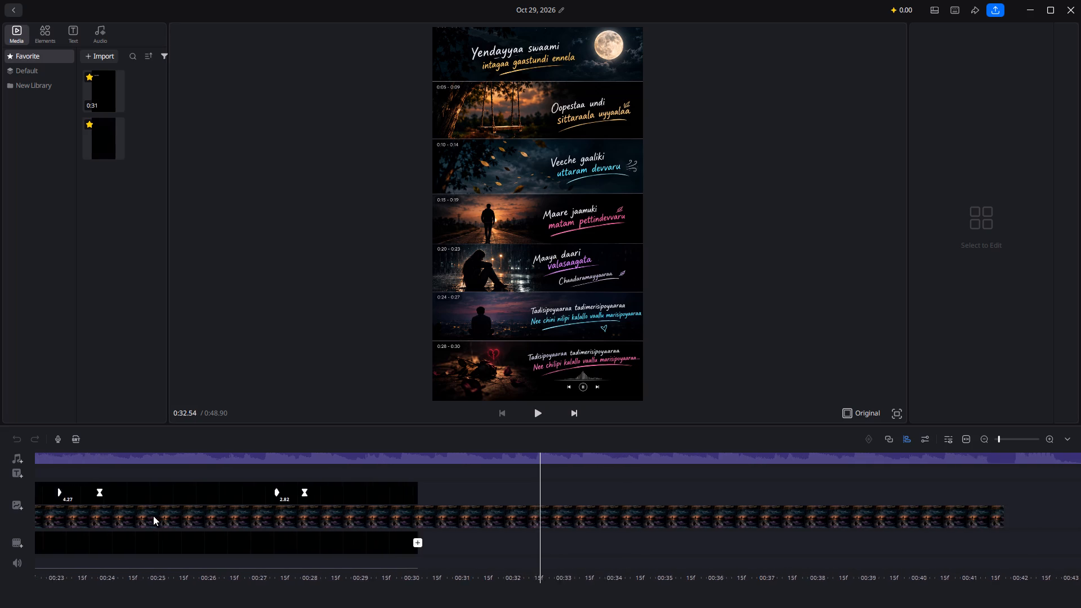
scroll(153, 516, "right", 20)
scroll(153, 516, "right", 20)
scroll(153, 516, "right", 14)
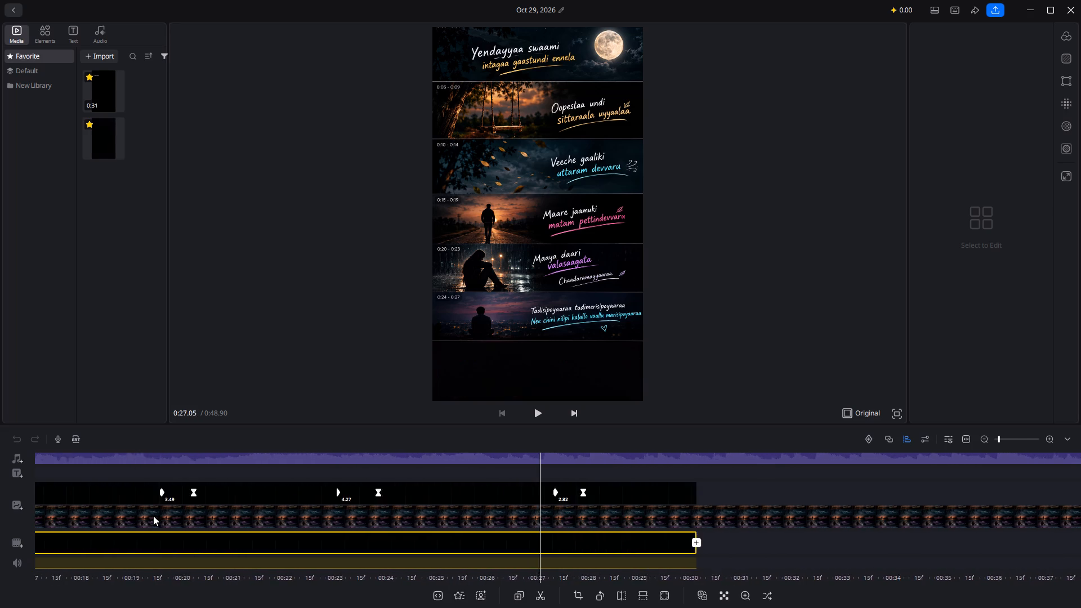
scroll(153, 516, "right", 14)
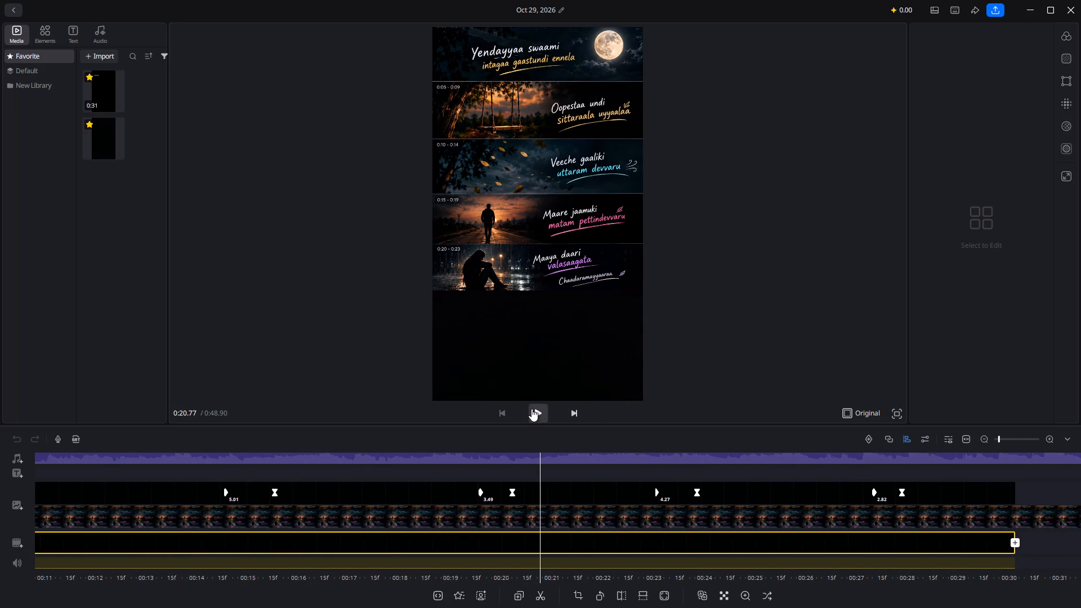
left_click(532, 408)
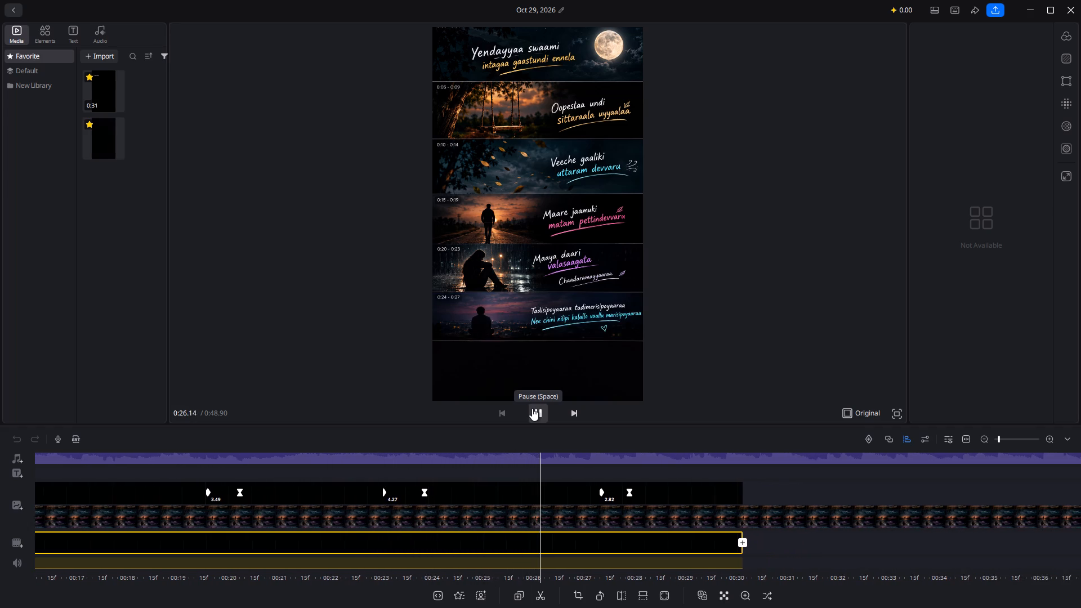
scroll(371, 520, "right", 1)
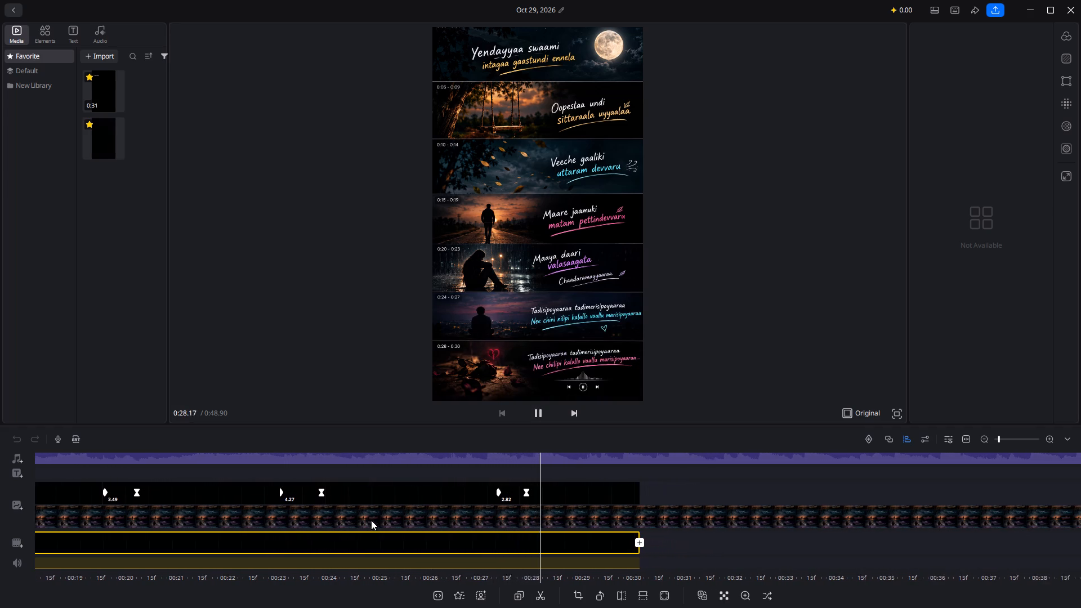
scroll(371, 520, "right", 1)
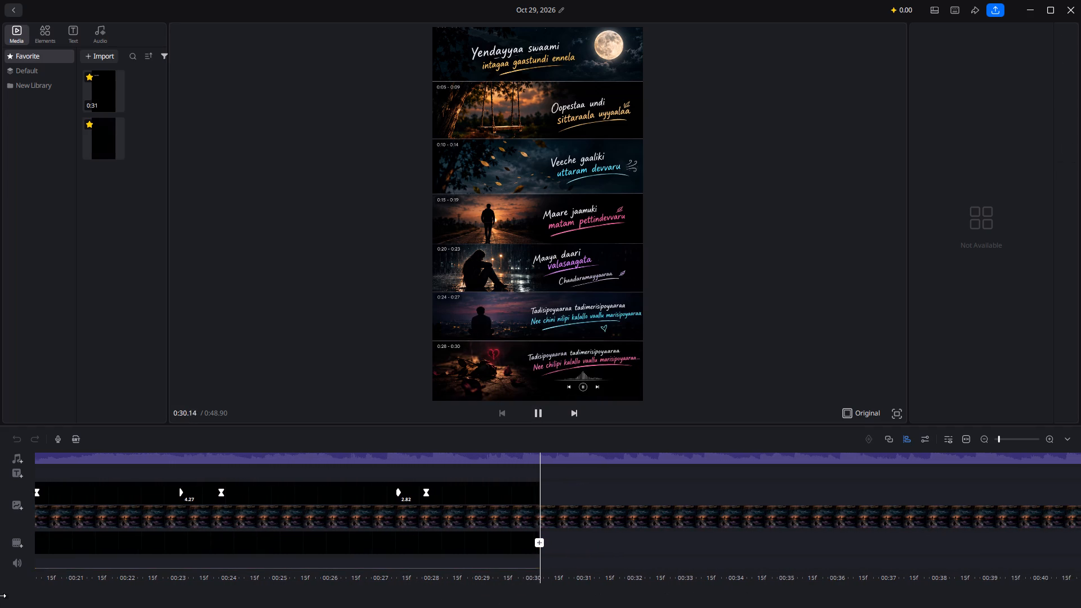
scroll(147, 513, "right", 17)
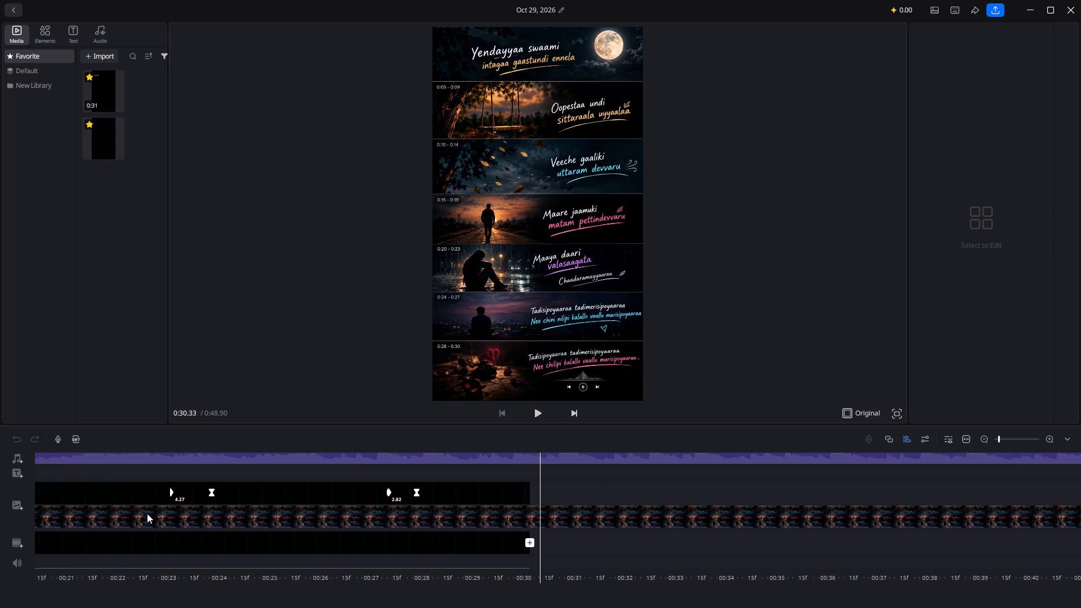
Return to about 0:22 and replay the last lyric panel reveals, pausing to check their timing.
scroll(147, 513, "right", 14)
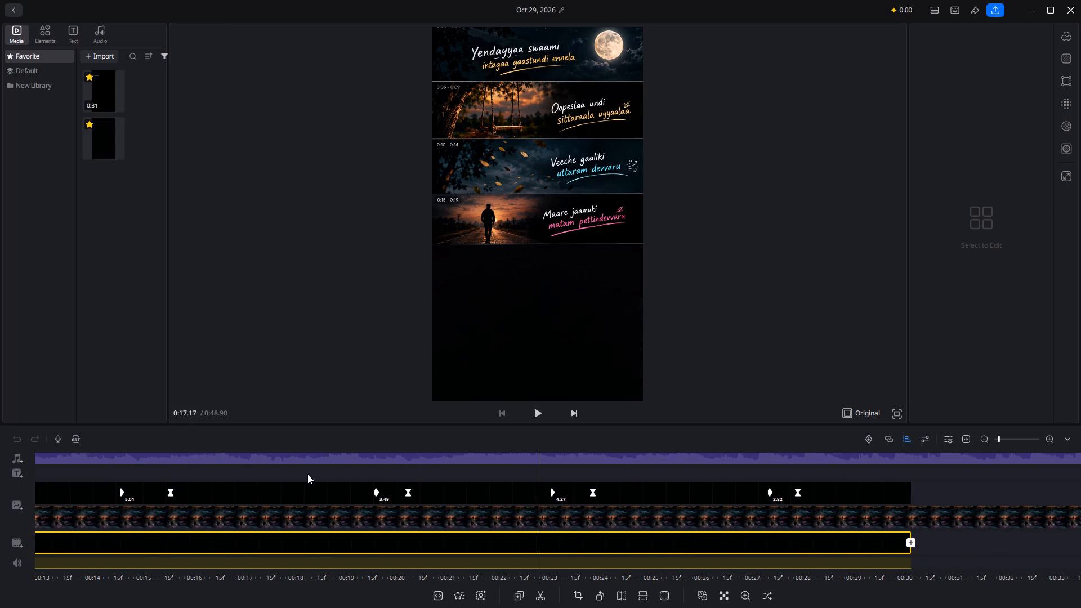
left_click(543, 403)
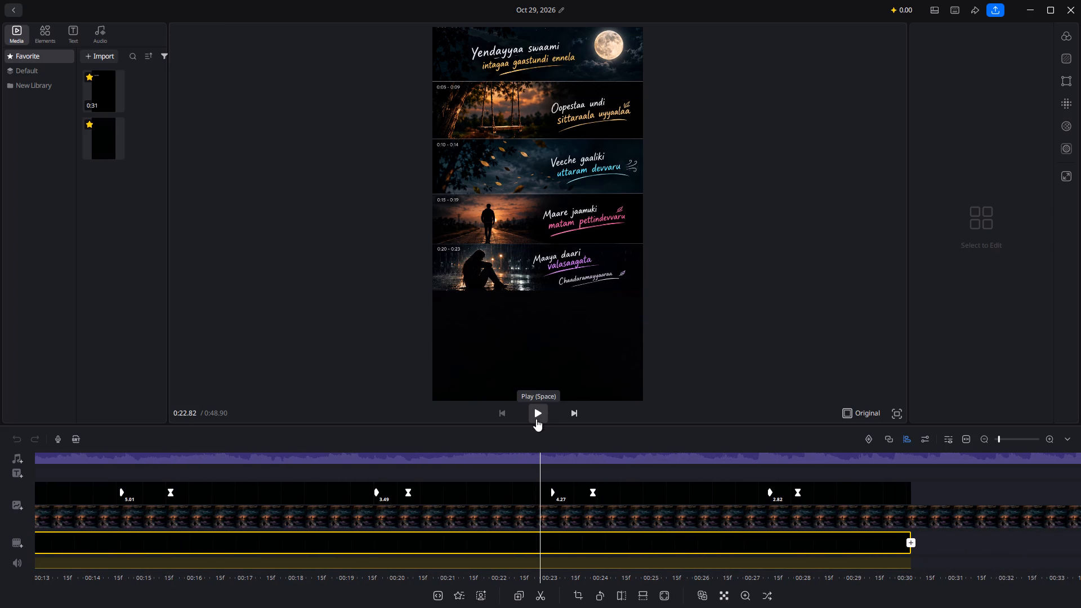
left_click(536, 419)
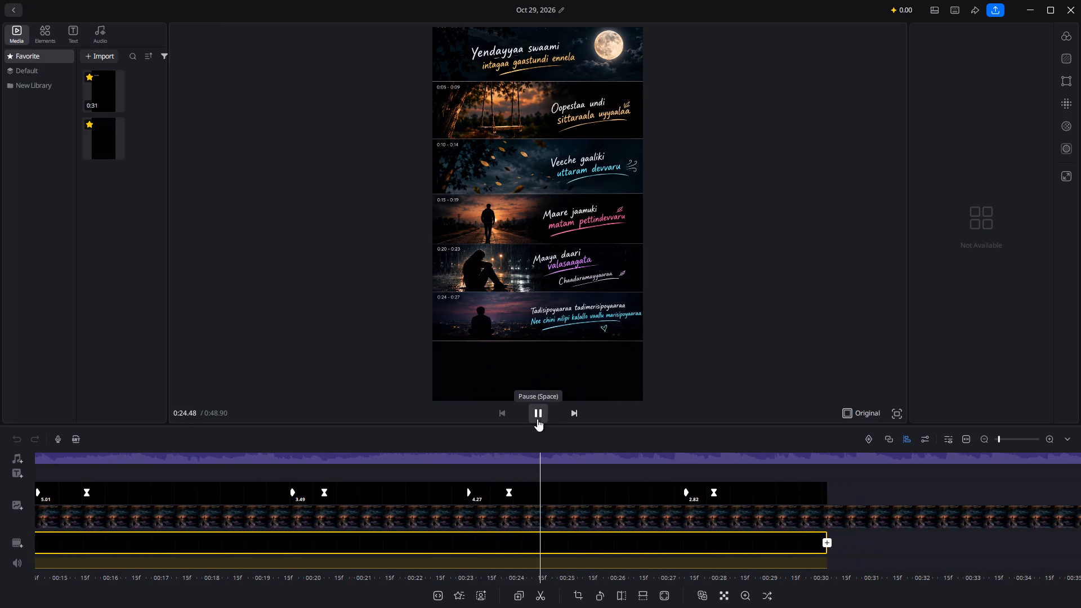
left_click(537, 419)
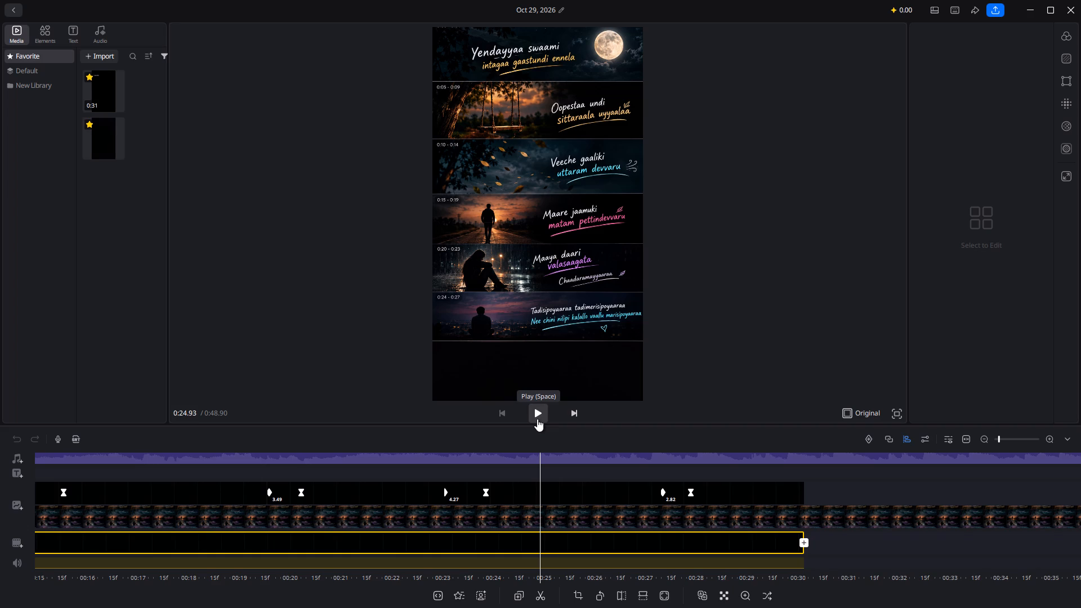
left_click(537, 419)
left_click(537, 419)
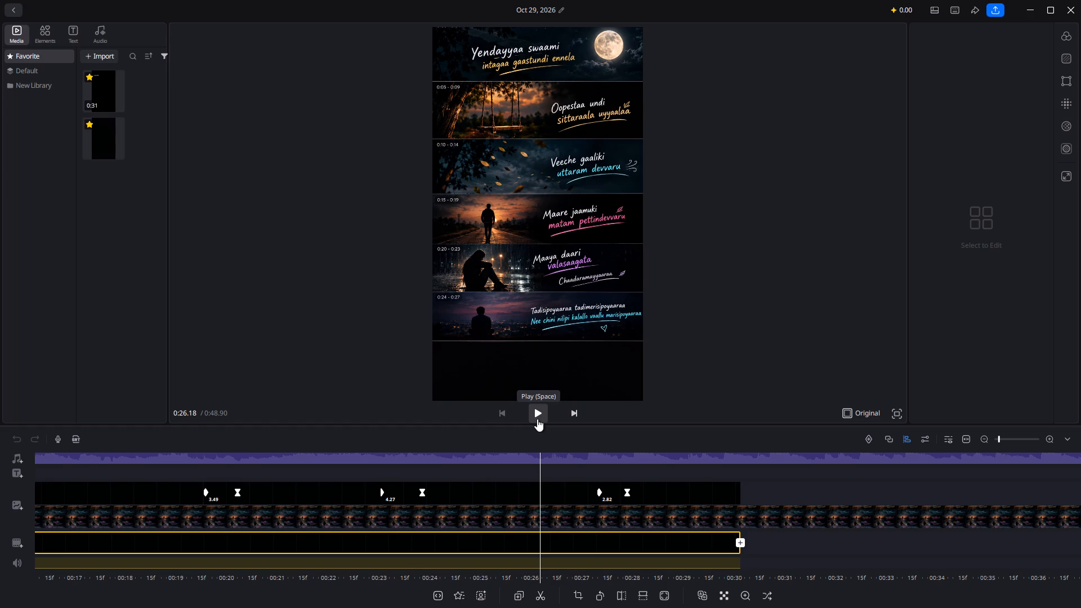
left_click(537, 419)
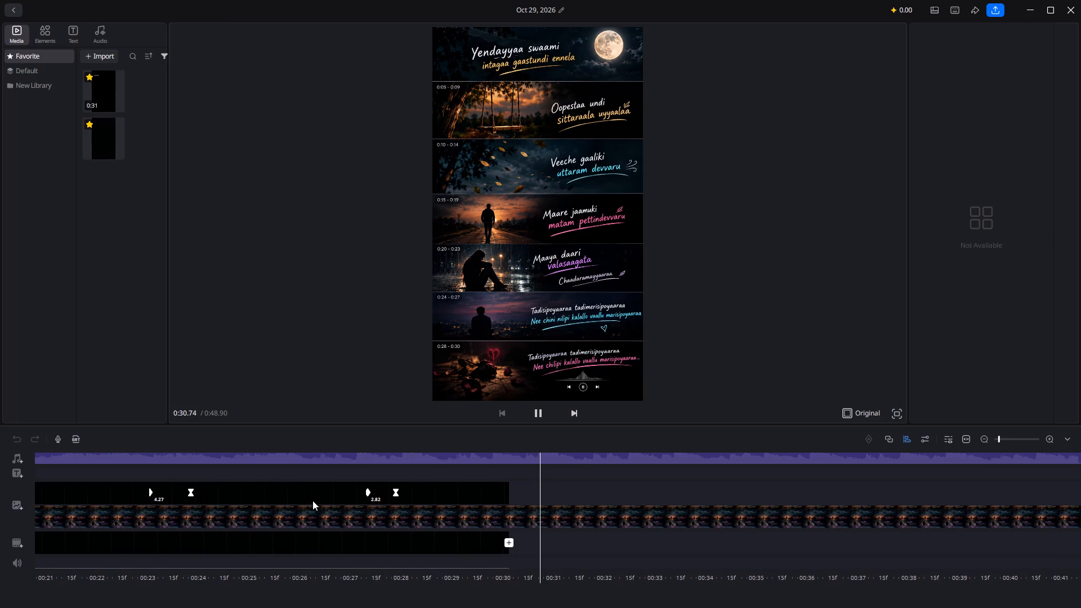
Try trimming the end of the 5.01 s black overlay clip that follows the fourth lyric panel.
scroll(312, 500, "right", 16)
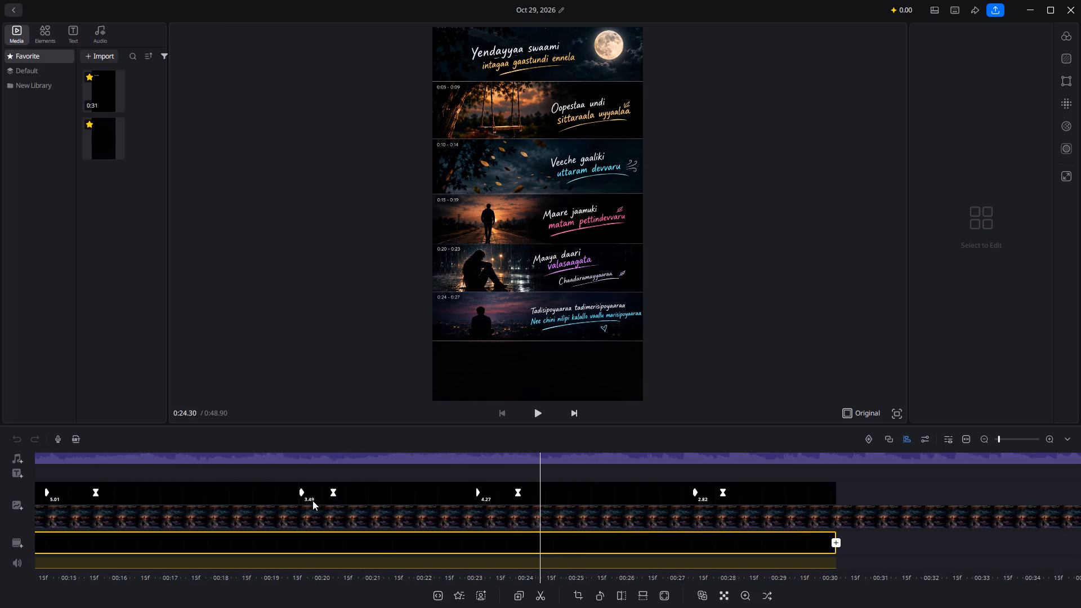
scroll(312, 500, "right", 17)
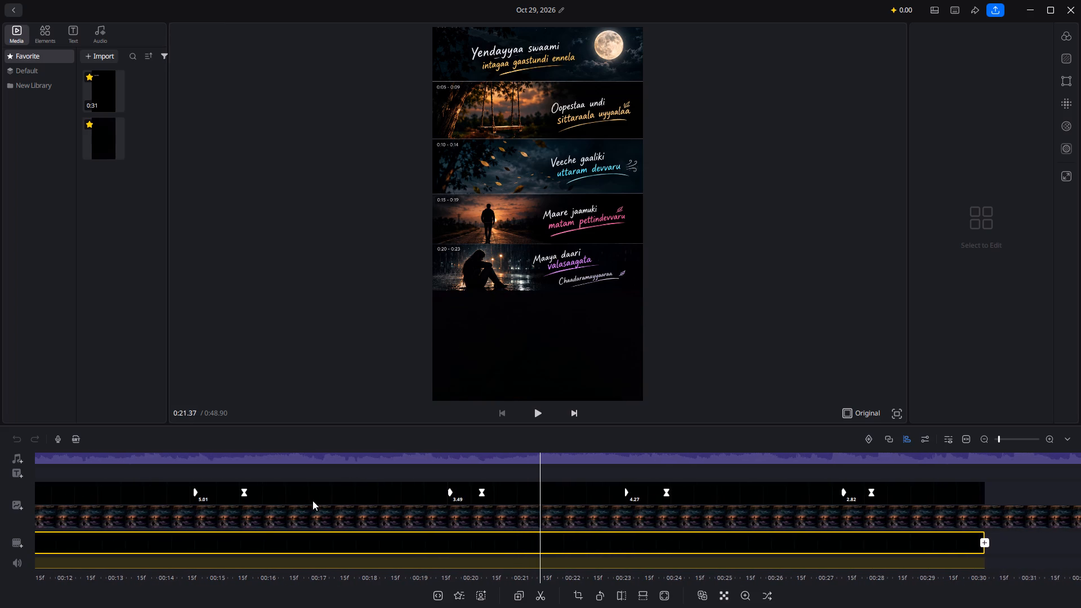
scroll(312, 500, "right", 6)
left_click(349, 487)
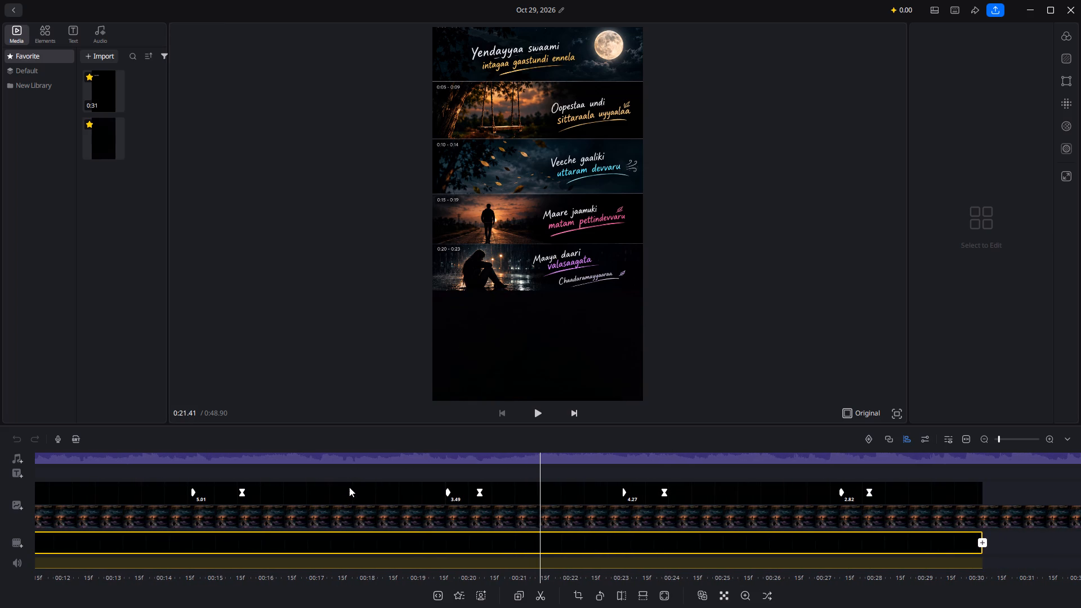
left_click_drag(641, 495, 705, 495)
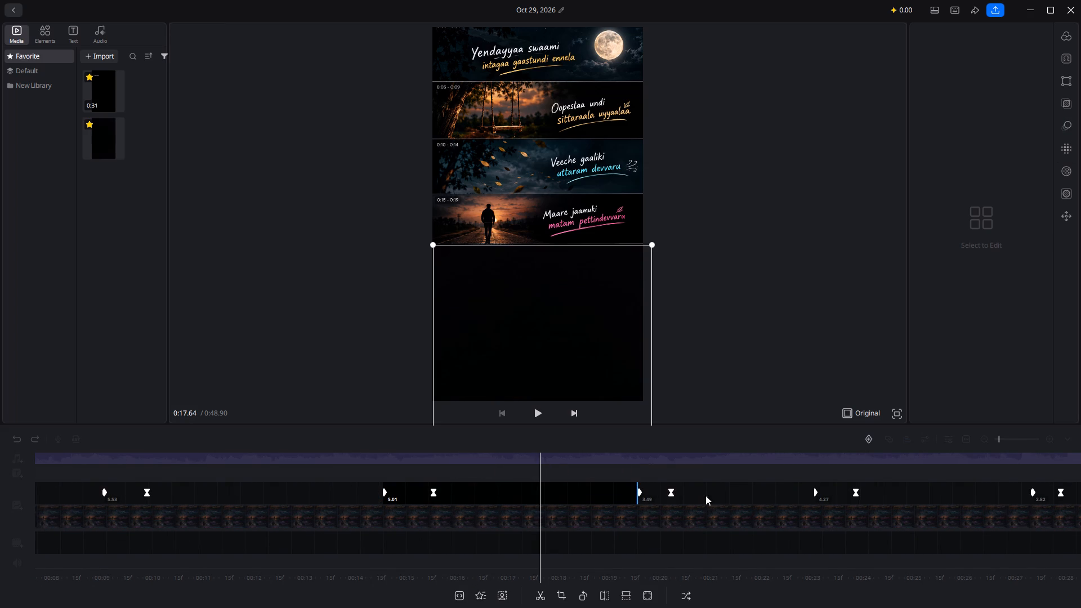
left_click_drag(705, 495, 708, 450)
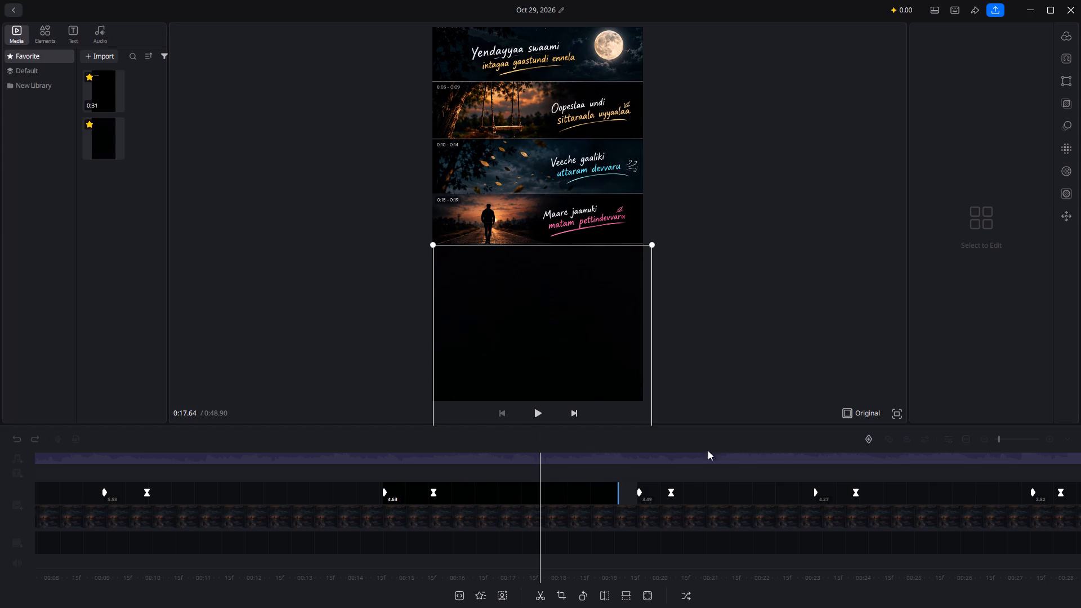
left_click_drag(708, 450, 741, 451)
Move the last black overlay clip (2.82 s) along its track to start at about 0:36.
scroll(734, 485, "left", 16)
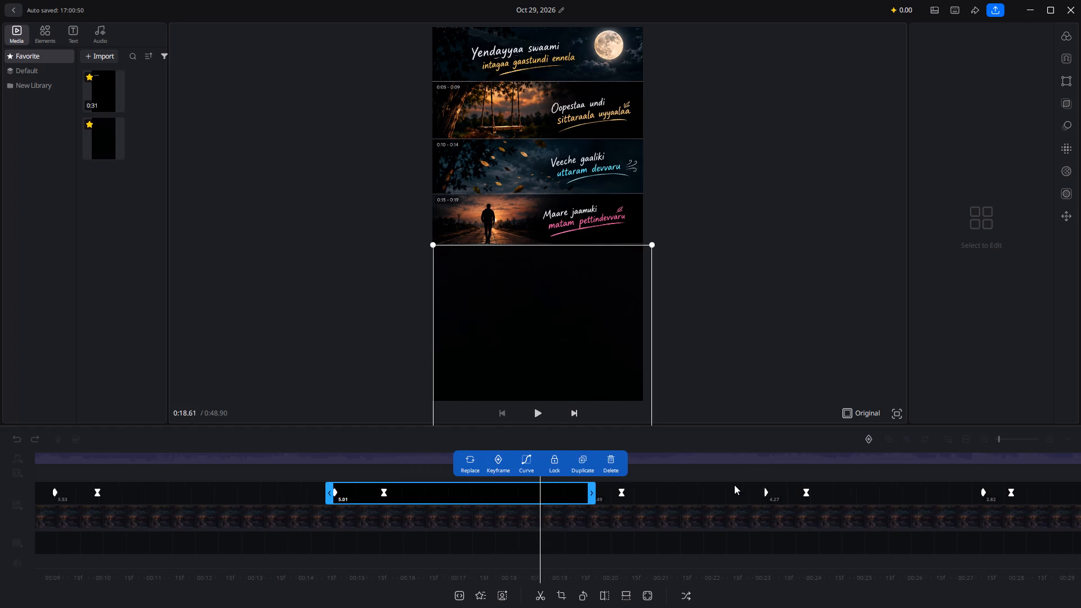
scroll(734, 485, "left", 3)
scroll(877, 492, "left", 15)
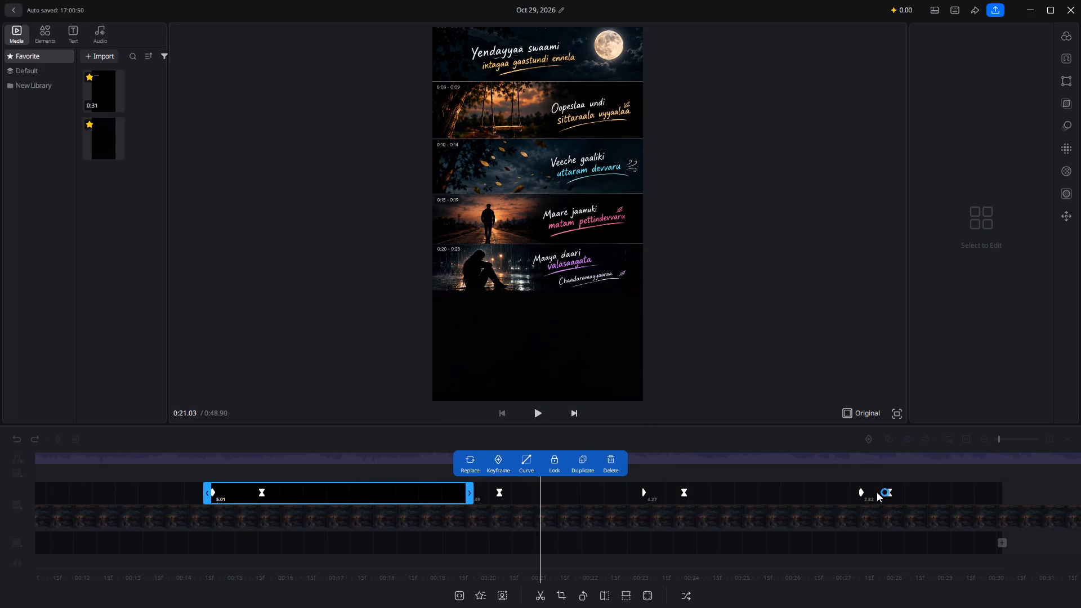
left_click(919, 494)
left_click(533, 498)
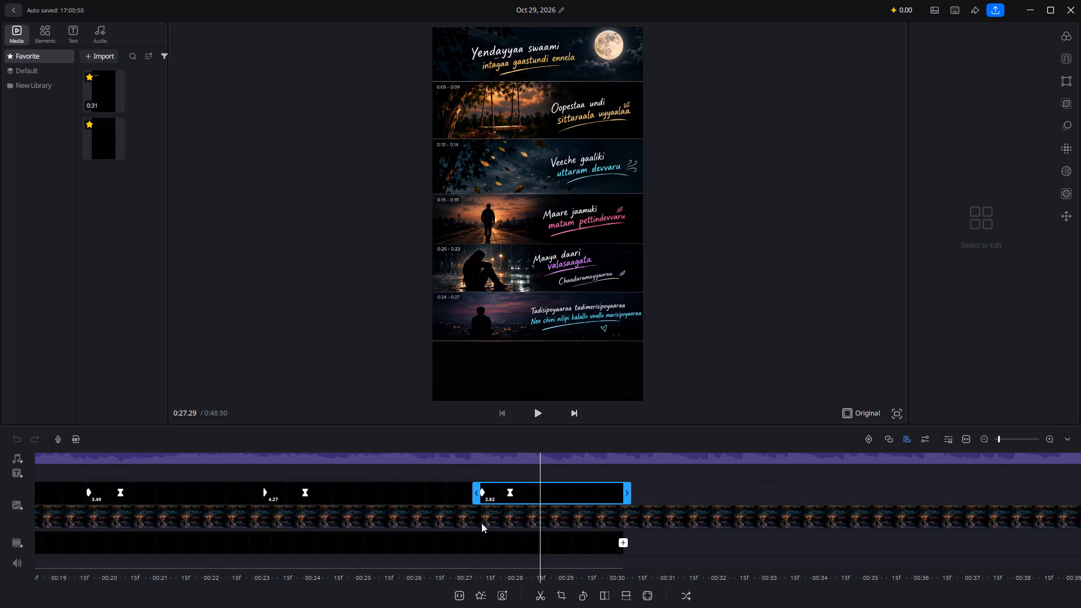
left_click_drag(533, 491, 992, 488)
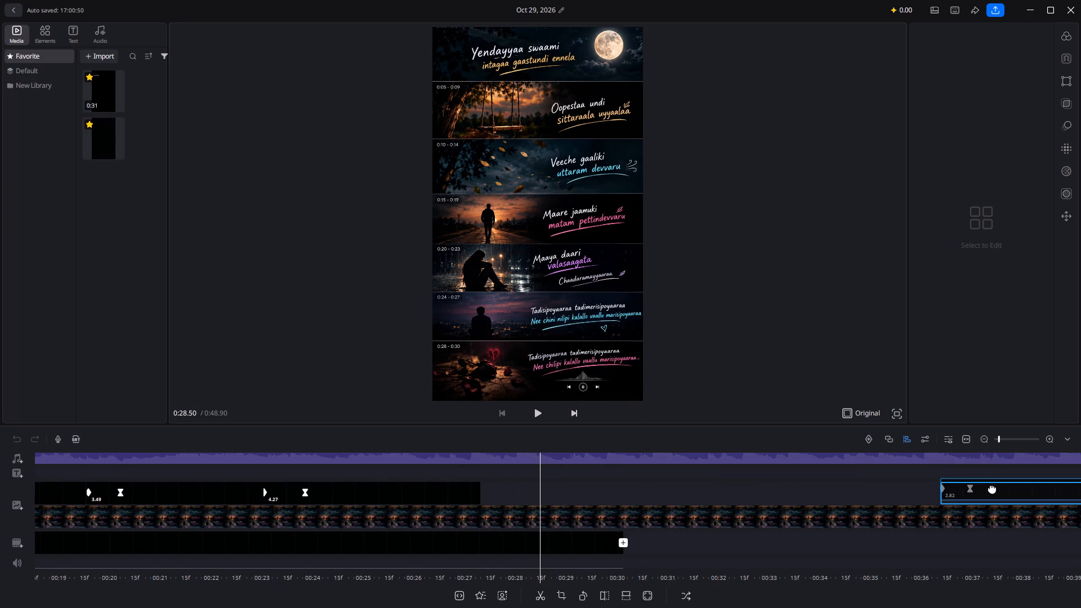
left_click_drag(992, 488, 991, 489)
Move the 4.27 s black overlay clip along its track to start at about 0:31.
double_click(390, 495)
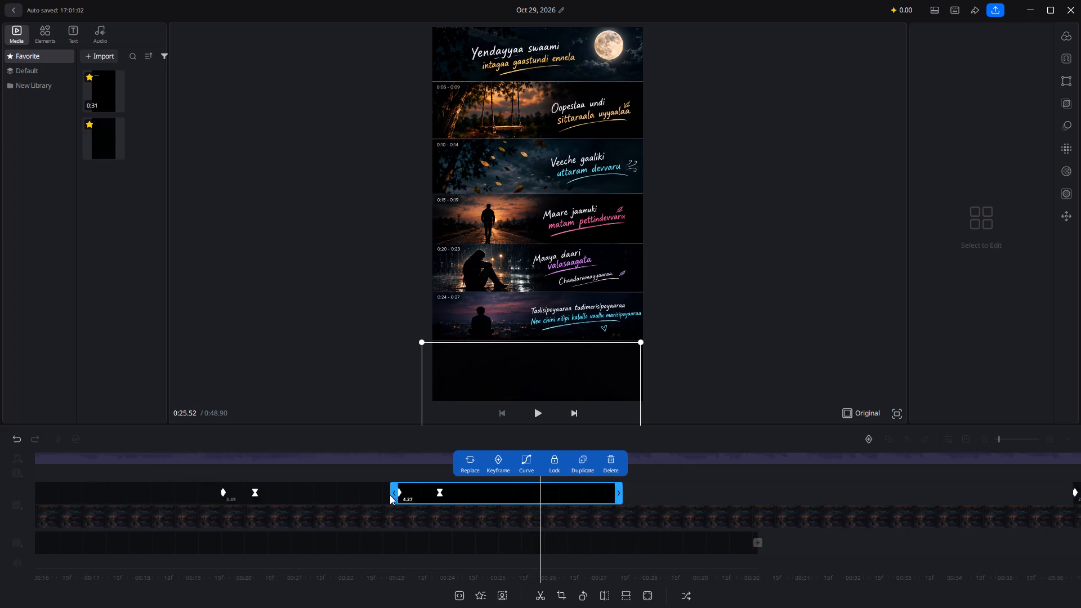
left_click_drag(625, 486, 921, 481)
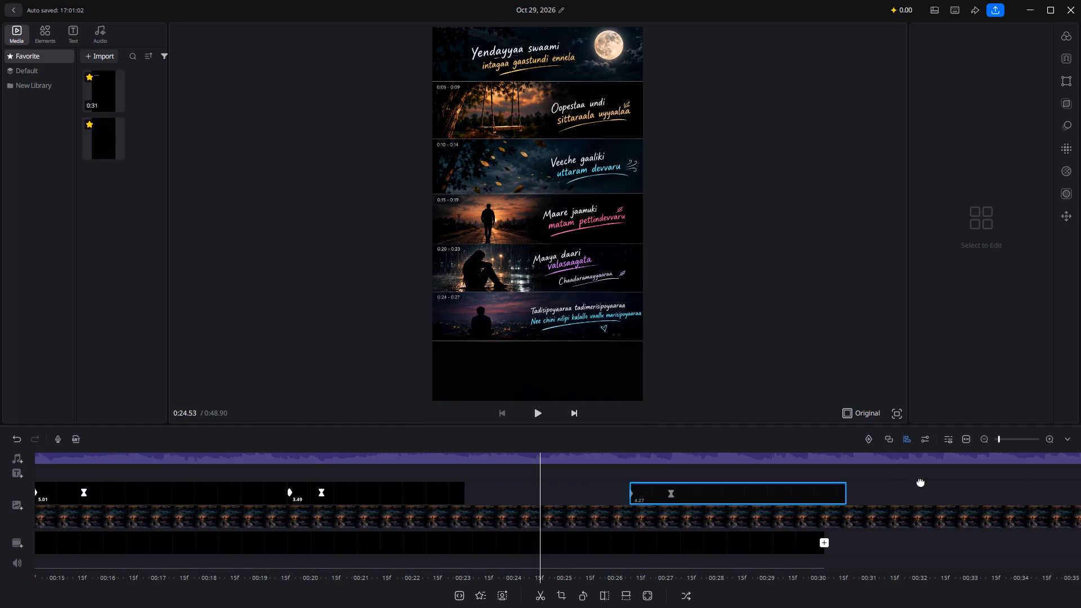
left_click_drag(921, 481, 1034, 486)
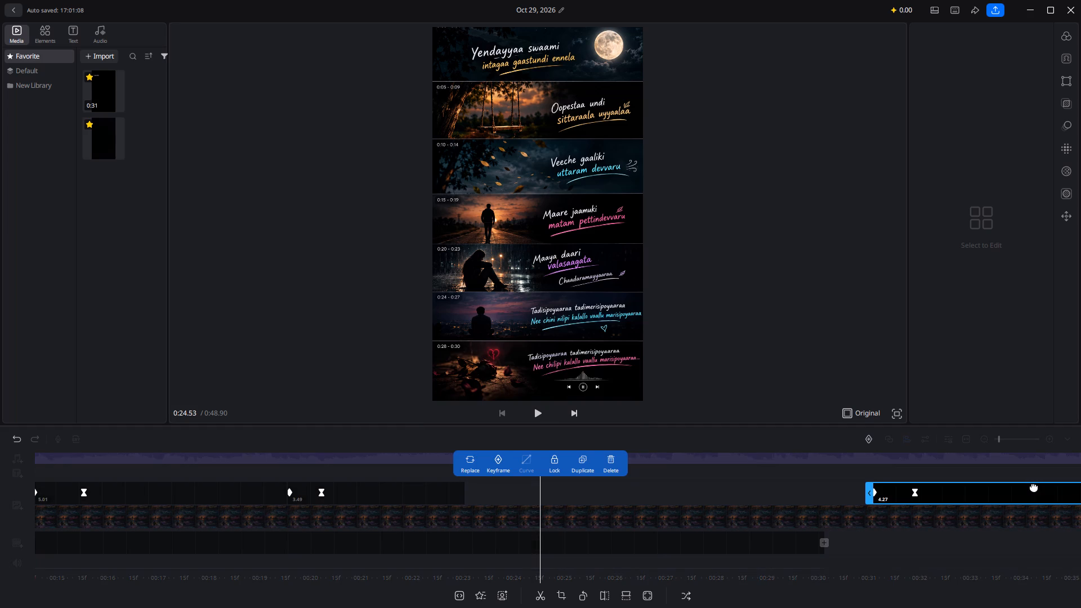
Replay from about 0:19 and move the second keyframe of the 3.49 s black overlay clip to about 0:20.8.
left_click(804, 493)
scroll(436, 533, "right", 4)
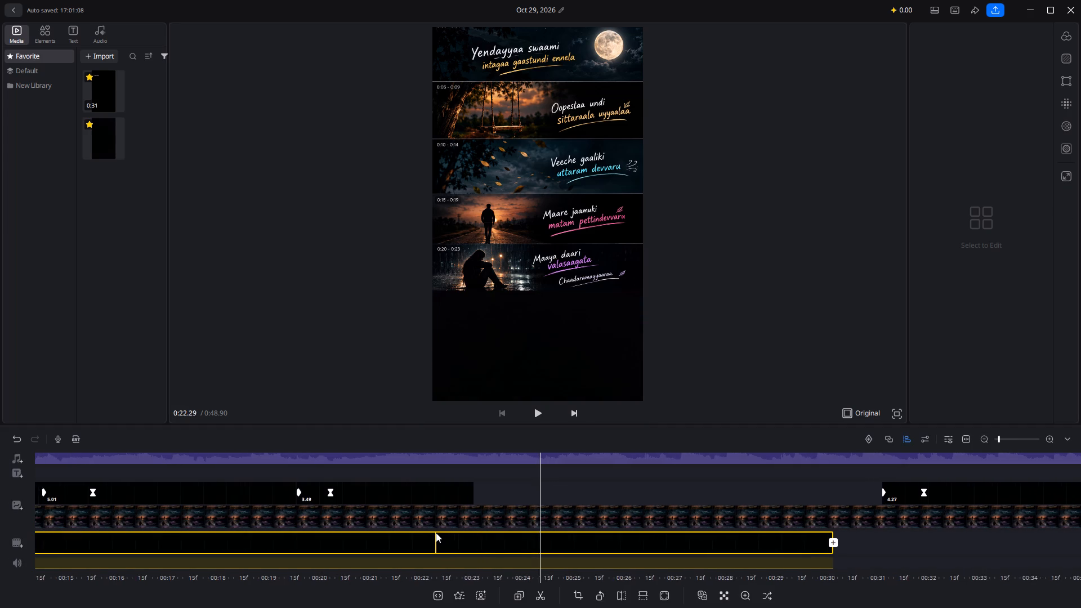
scroll(436, 533, "right", 18)
scroll(436, 533, "right", 11)
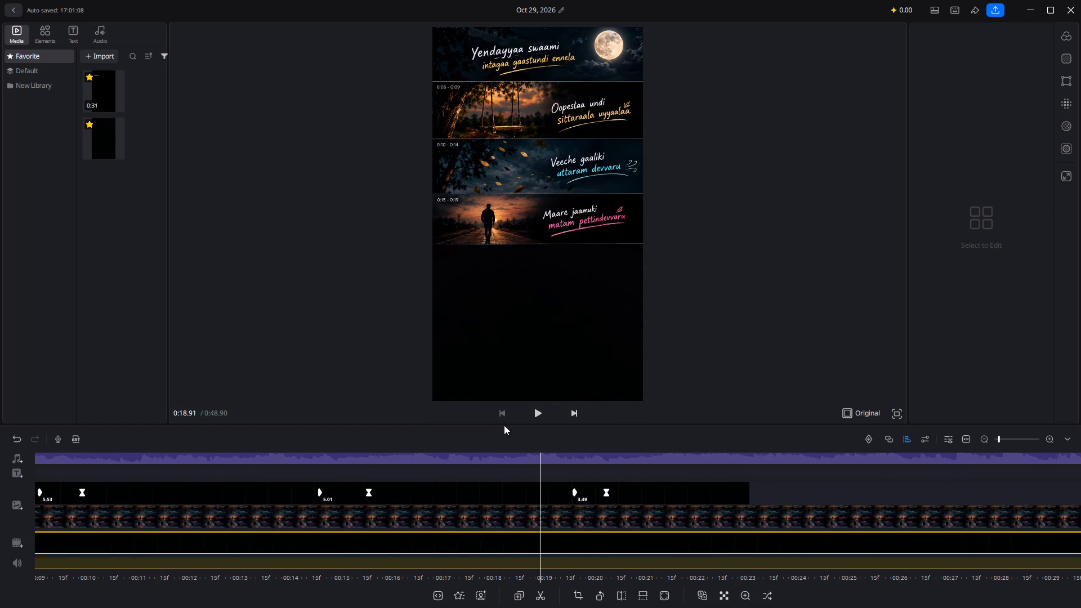
left_click(536, 414)
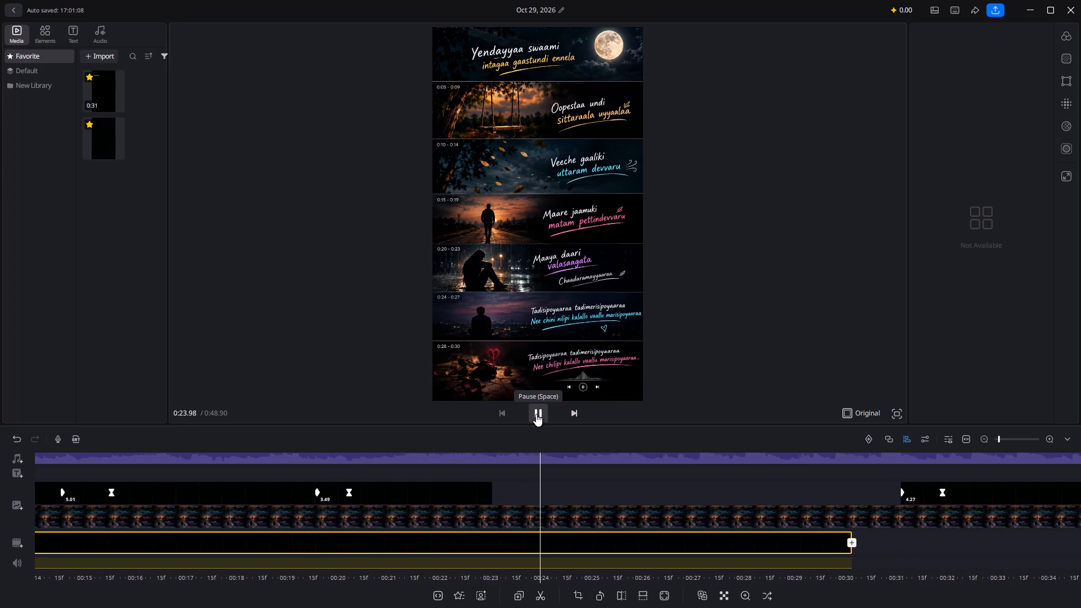
left_click(333, 497)
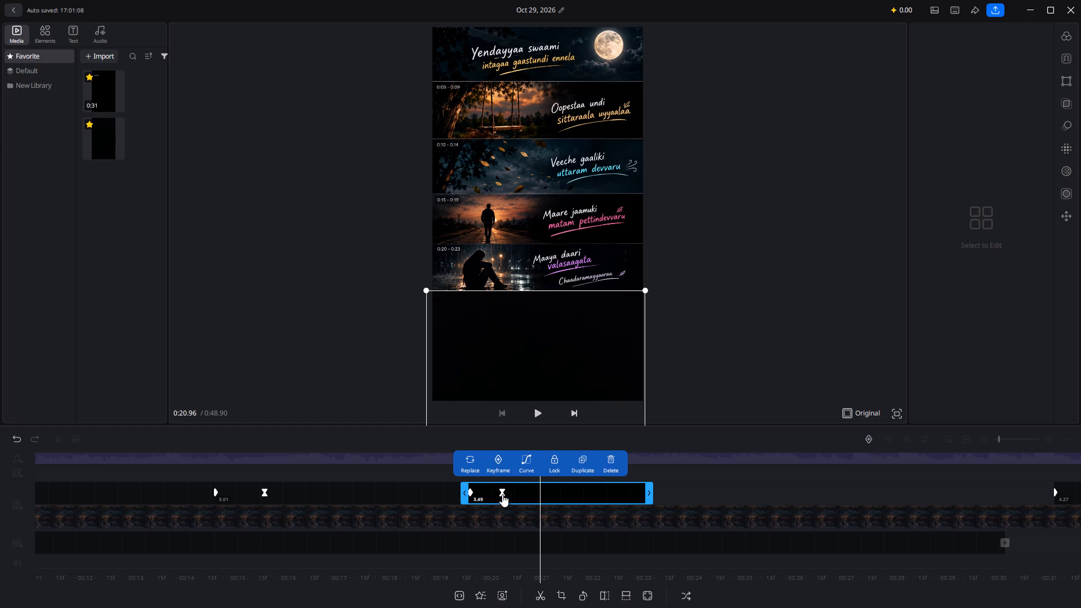
left_click_drag(502, 494, 531, 501)
Replay the fifth lyric panel reveal from about 0:19 to check its new keyframe timing.
scroll(389, 503, "right", 7)
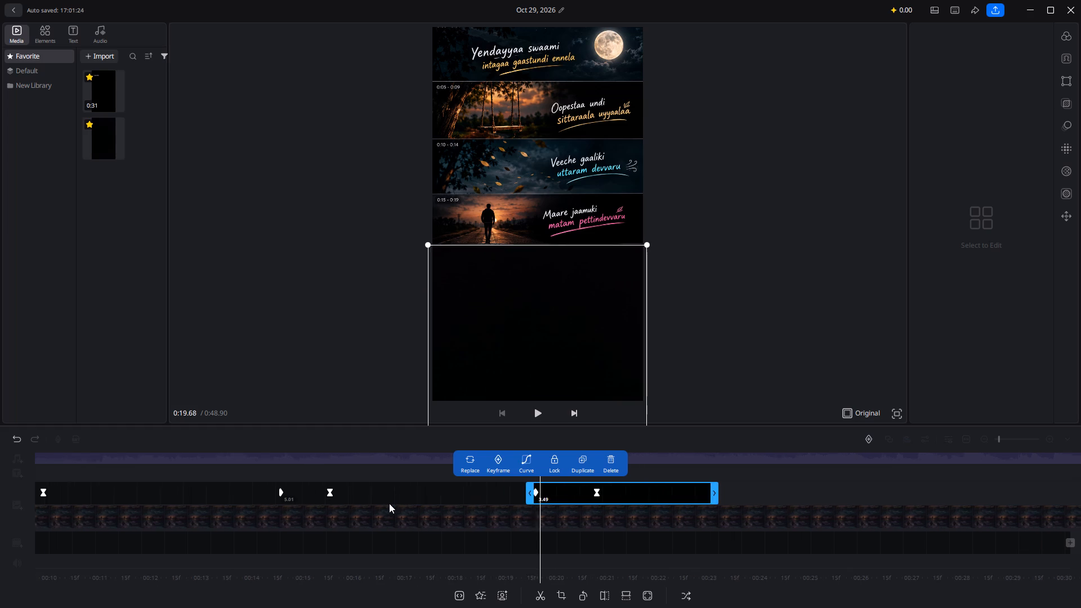
scroll(389, 503, "right", 2)
scroll(502, 524, "right", 3)
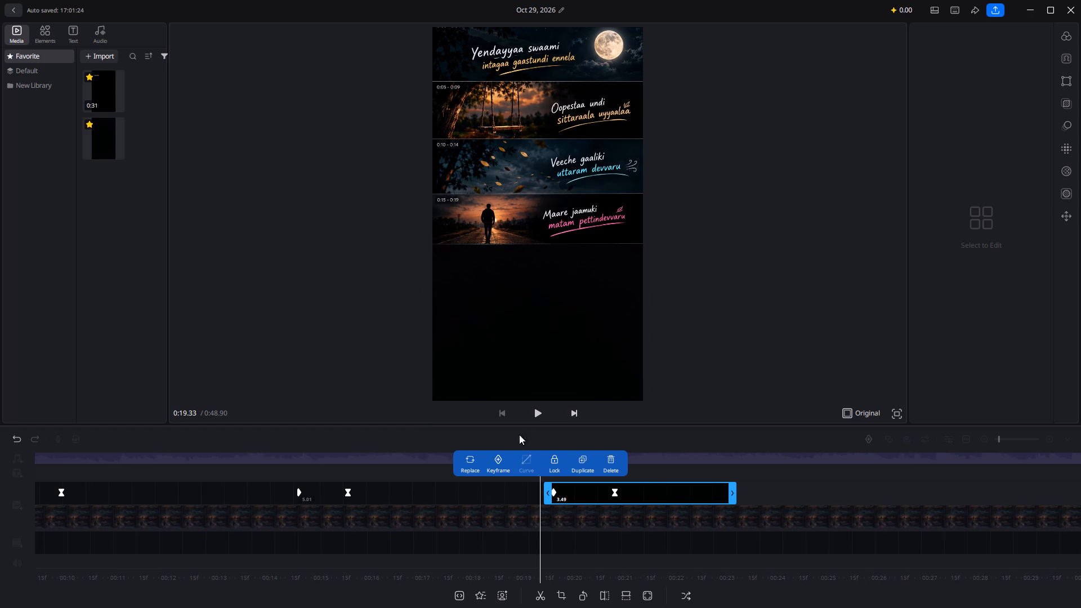
left_click(532, 413)
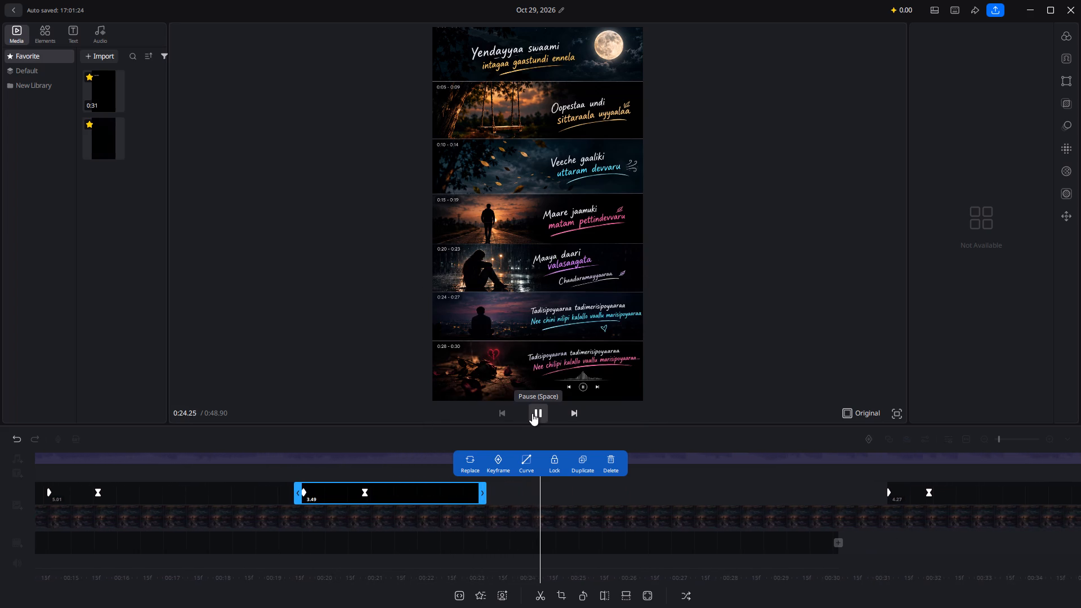
Return to about 0:16 and replay the fifth lyric panel reveal to about 0:22, pausing to check its timing.
scroll(532, 413, "right", 2)
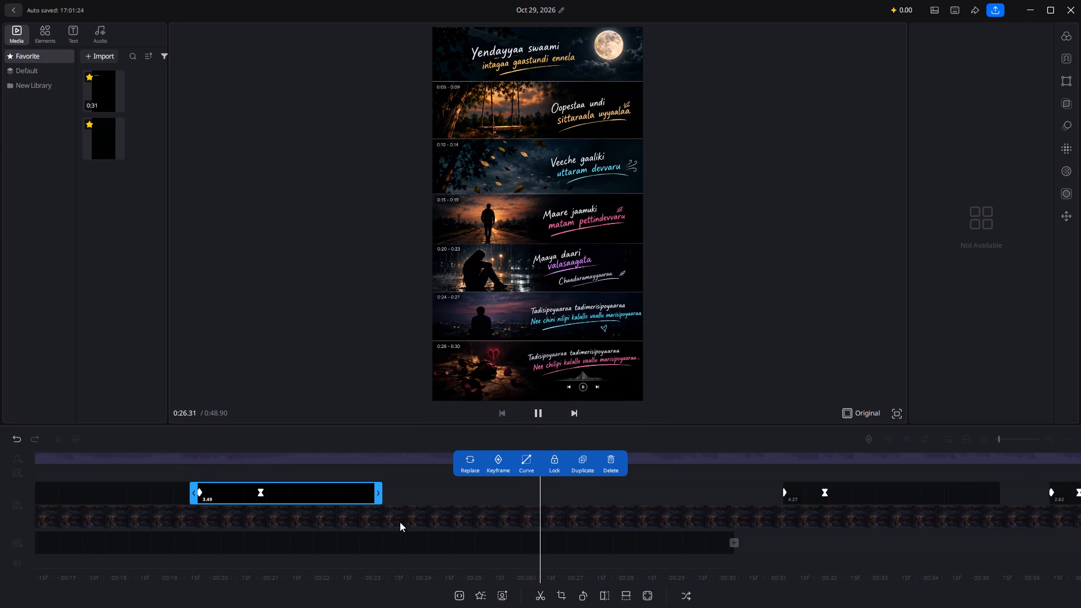
scroll(400, 522, "right", 16)
scroll(400, 522, "right", 5)
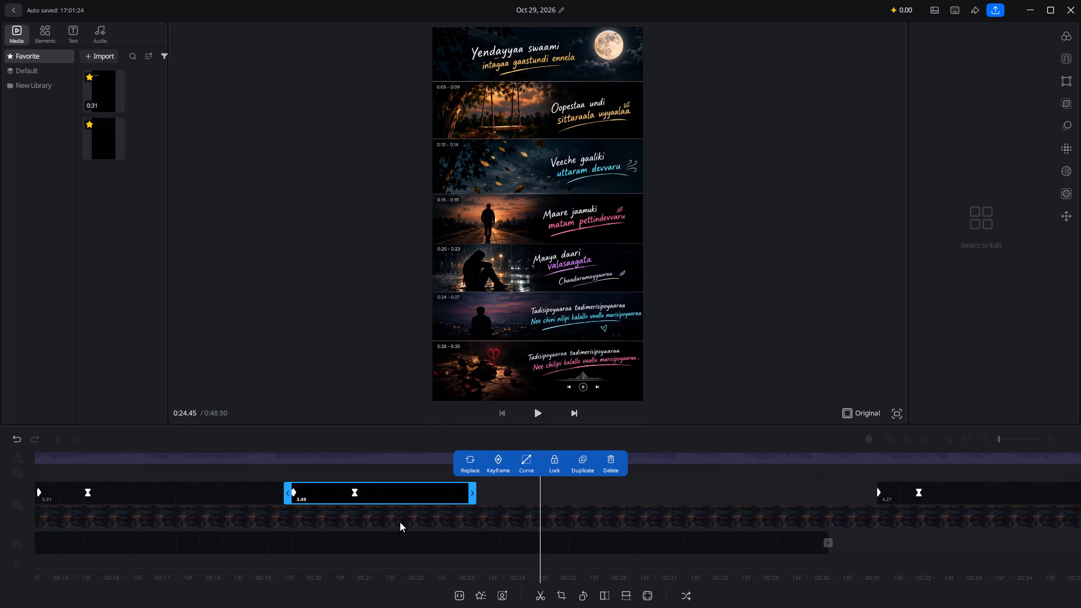
scroll(400, 522, "right", 20)
scroll(400, 522, "right", 6)
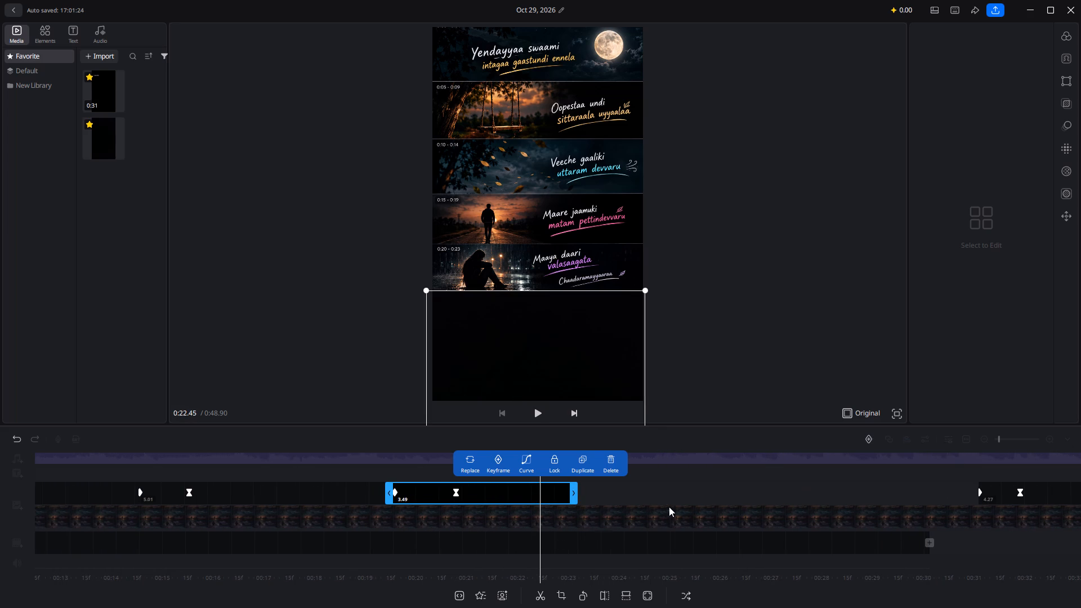
scroll(368, 532, "right", 14)
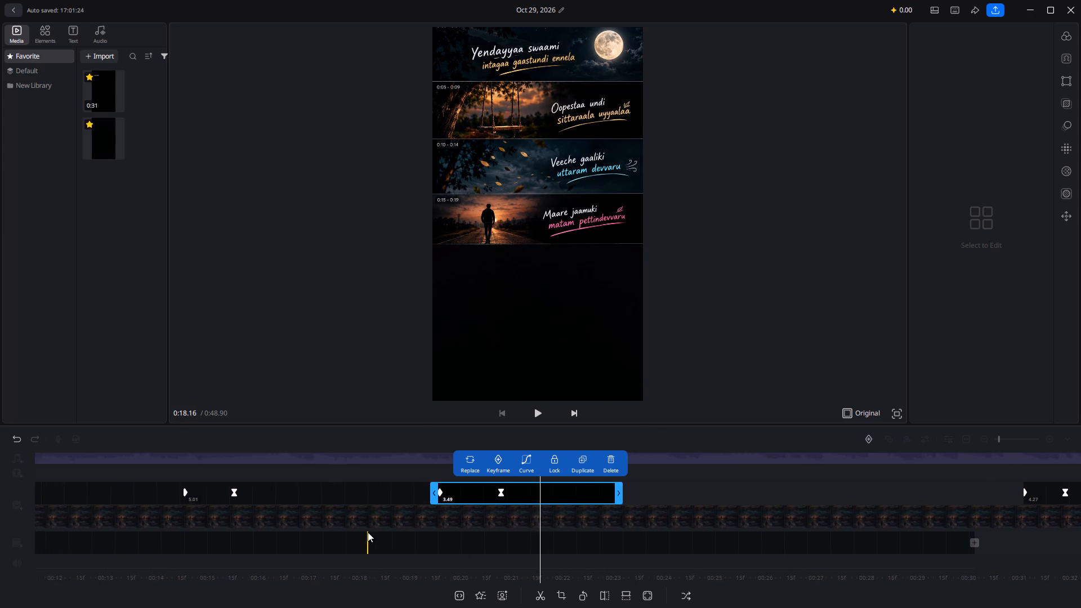
scroll(368, 532, "right", 9)
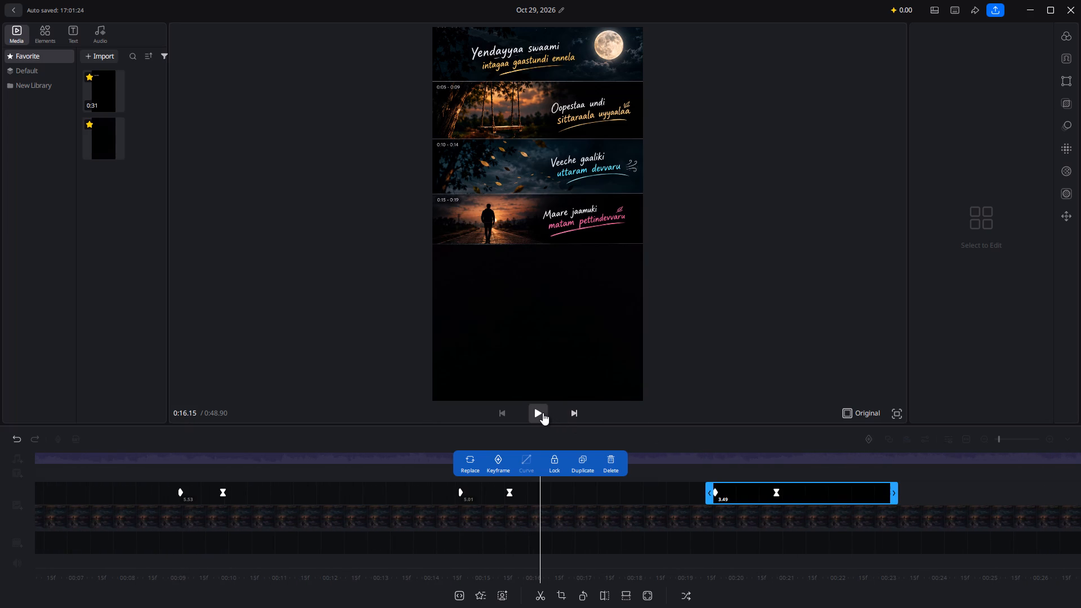
left_click(543, 413)
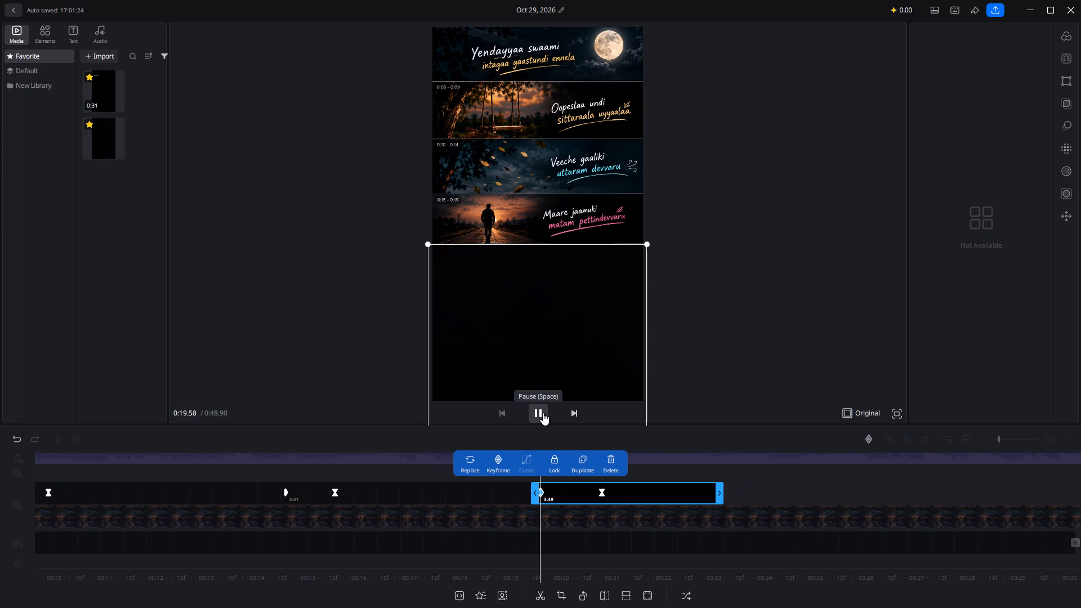
left_click(543, 413)
left_click(543, 413)
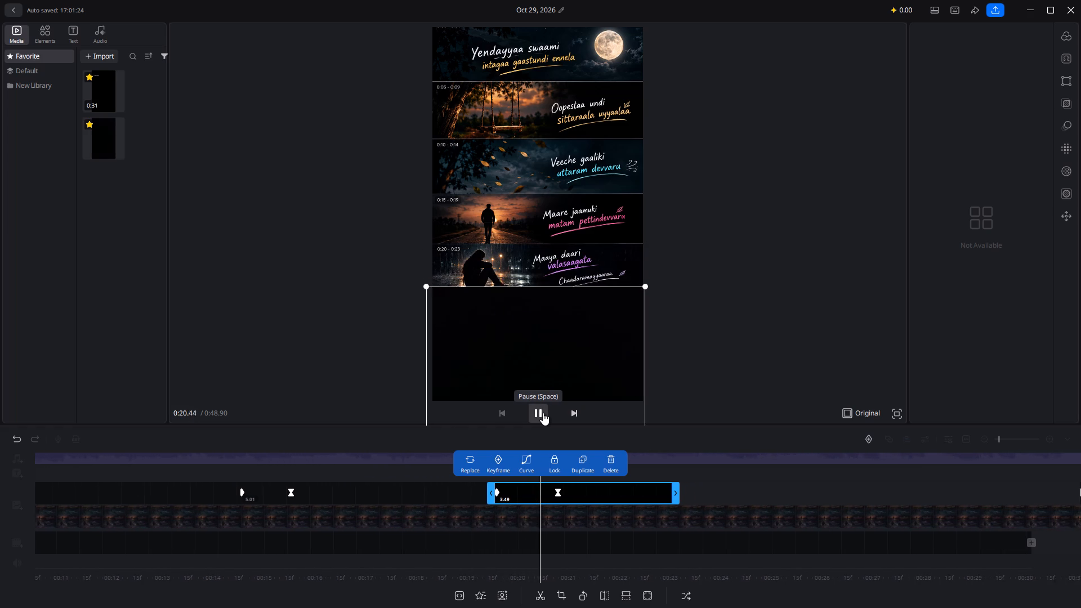
left_click(543, 413)
left_click(543, 413)
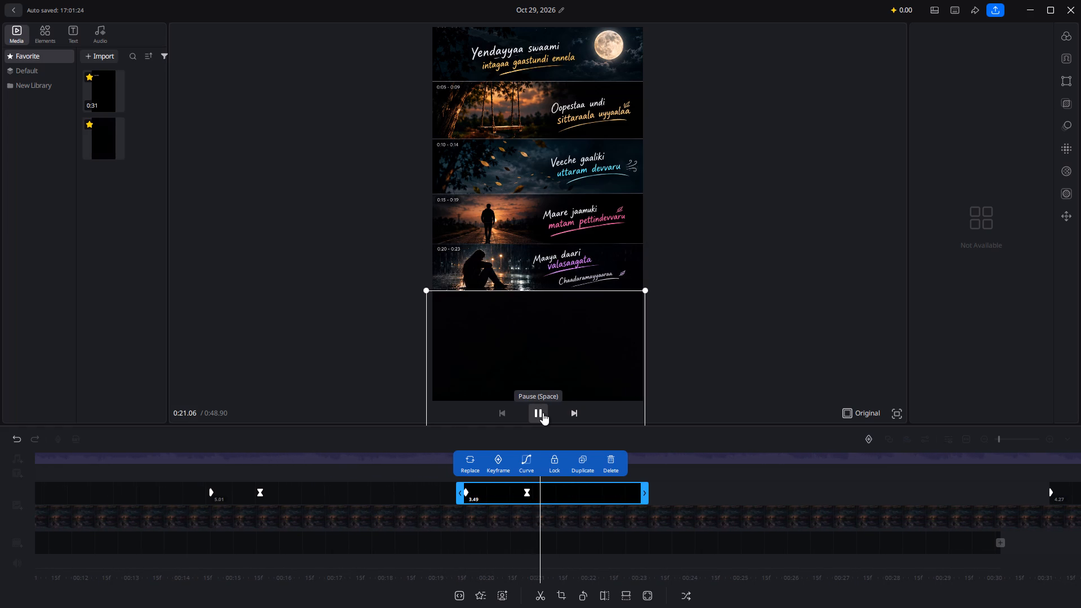
left_click(543, 413)
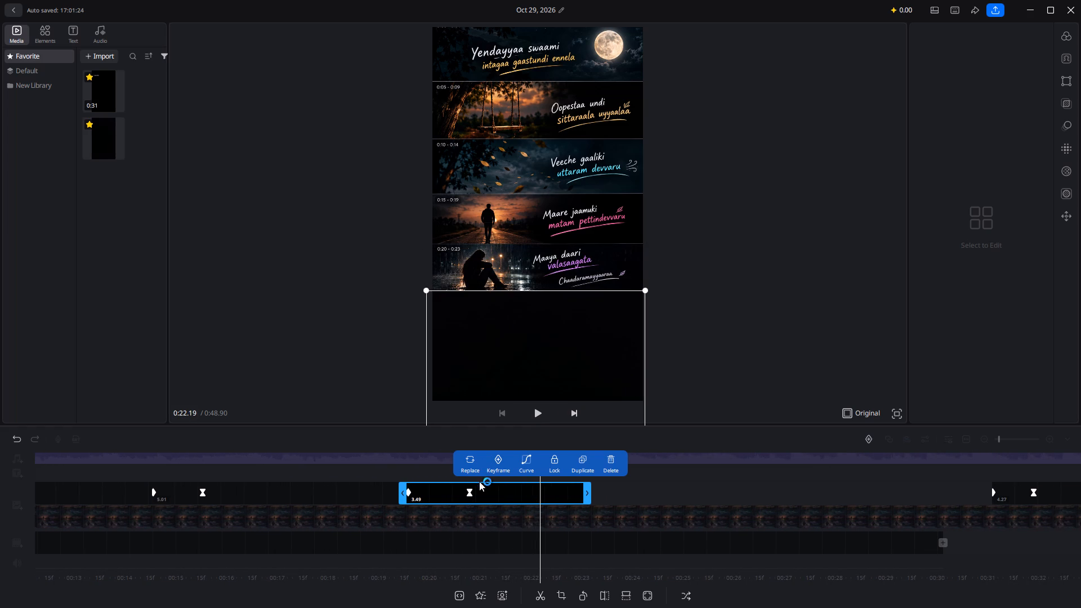
Move the 3.49 s black overlay clip along its track to start at about 0:20.6.
scroll(486, 494, "right", 11)
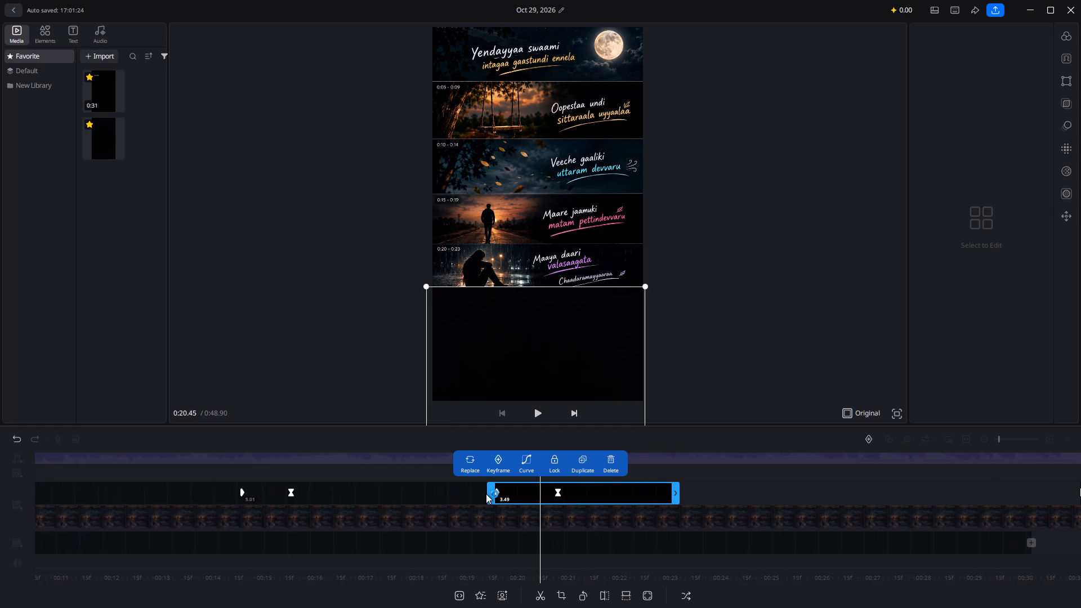
scroll(486, 494, "right", 3)
left_click(533, 419)
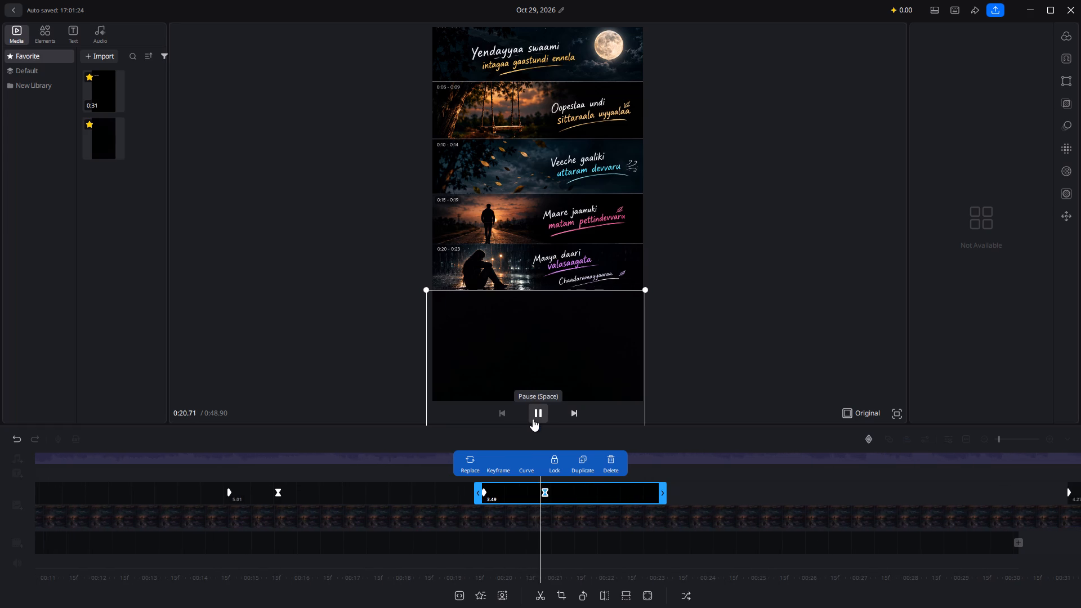
scroll(533, 419, "right", 2)
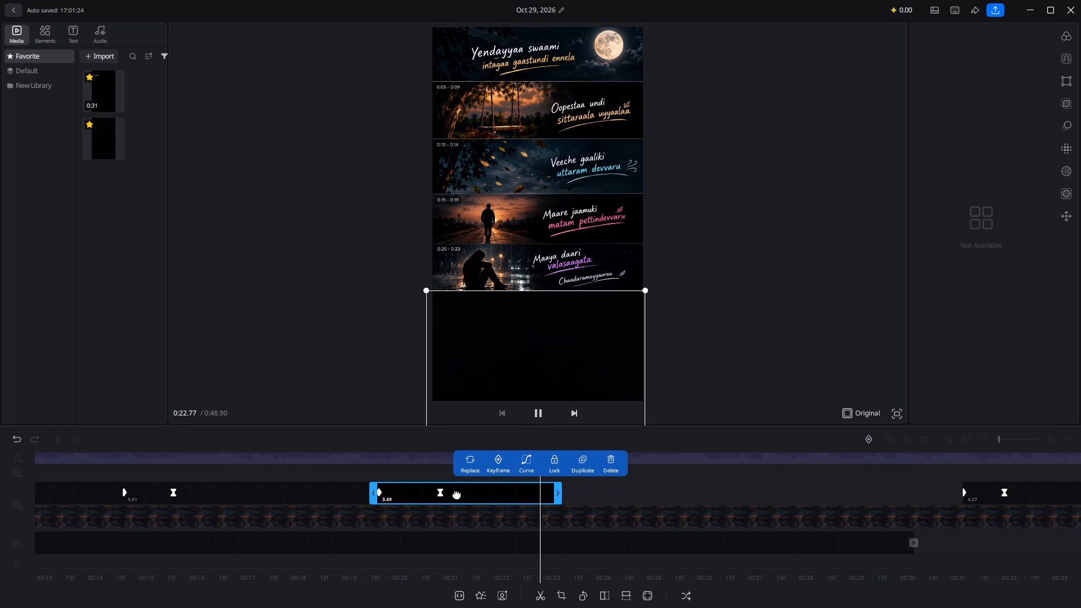
left_click_drag(457, 491, 511, 495)
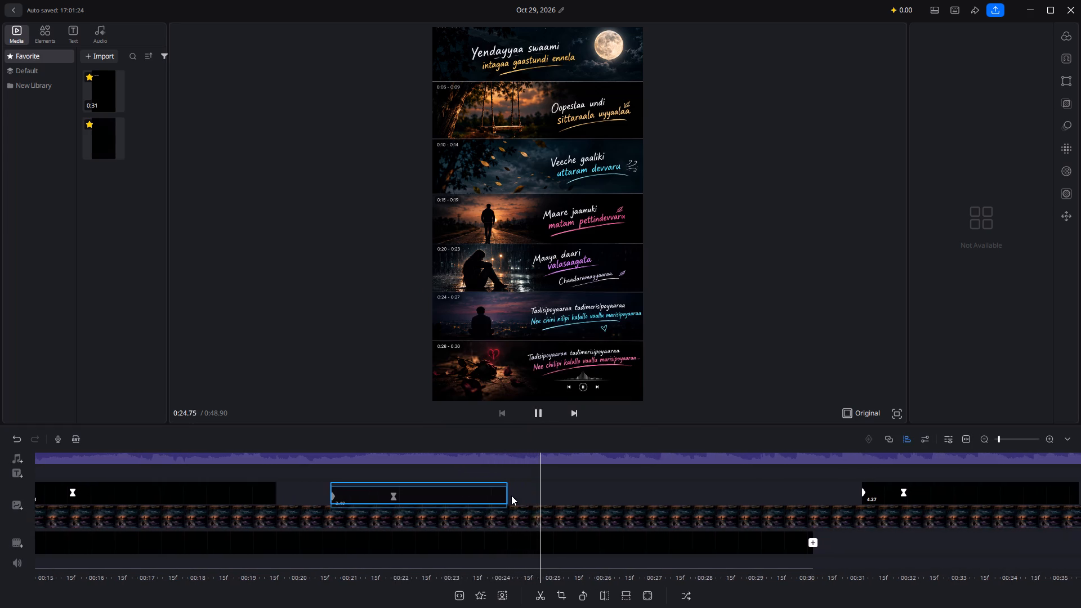
left_click_drag(511, 495, 508, 494)
Replay from about 0:15 and extend the end of the preceding black overlay clip to meet the 3.49 s clip, making it 6.02 s long.
scroll(377, 530, "right", 19)
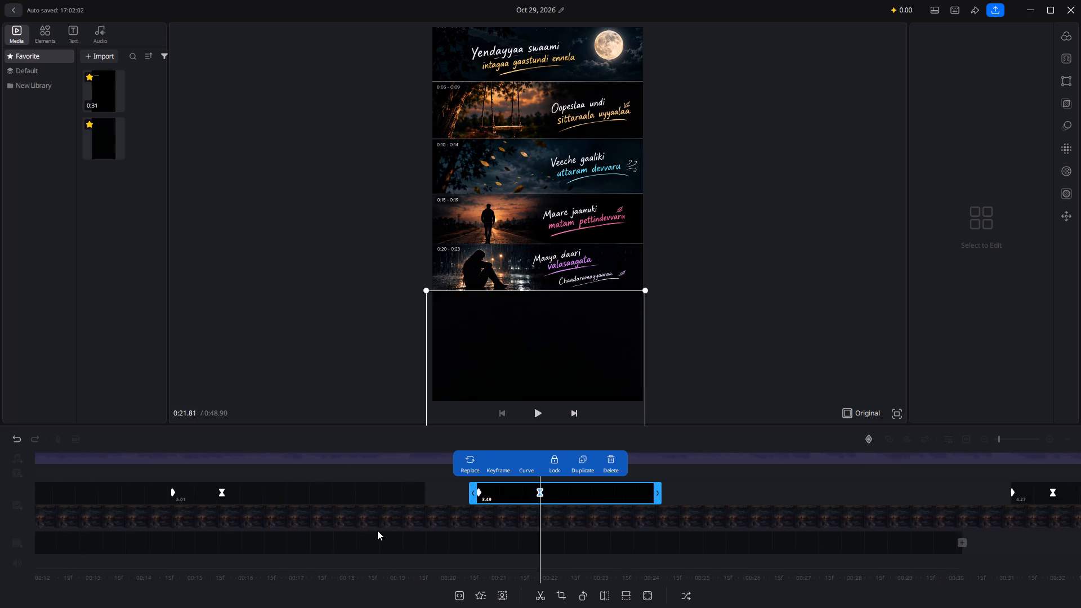
scroll(377, 530, "right", 14)
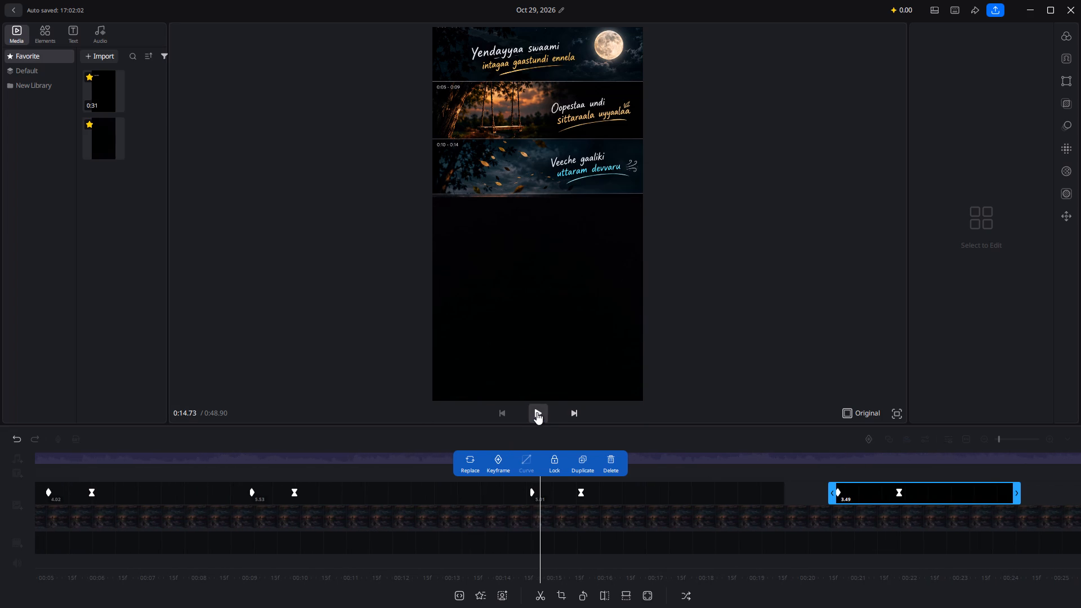
left_click(535, 412)
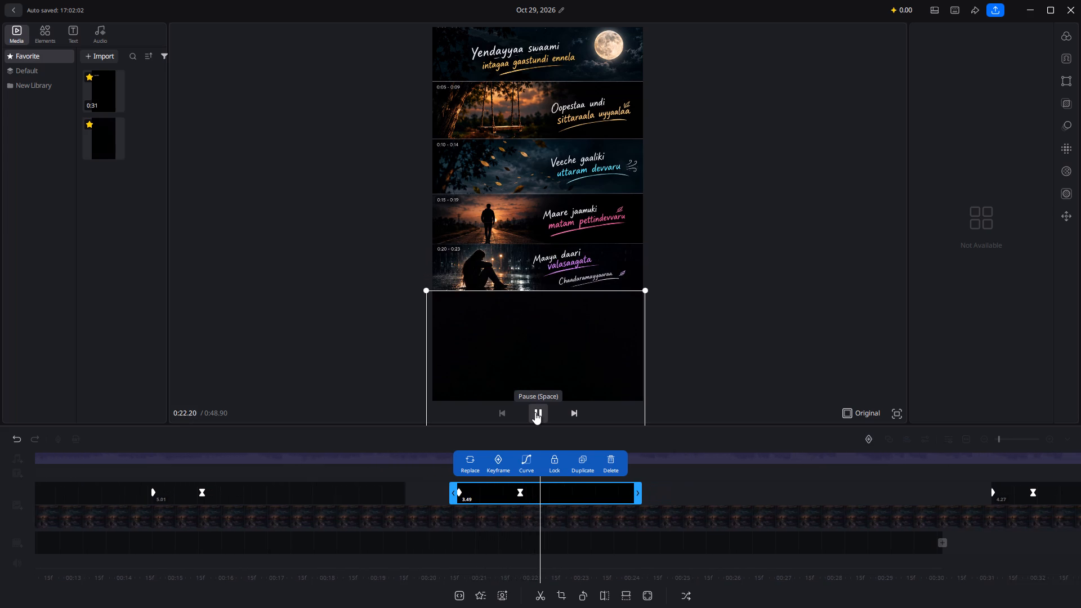
left_click(397, 509)
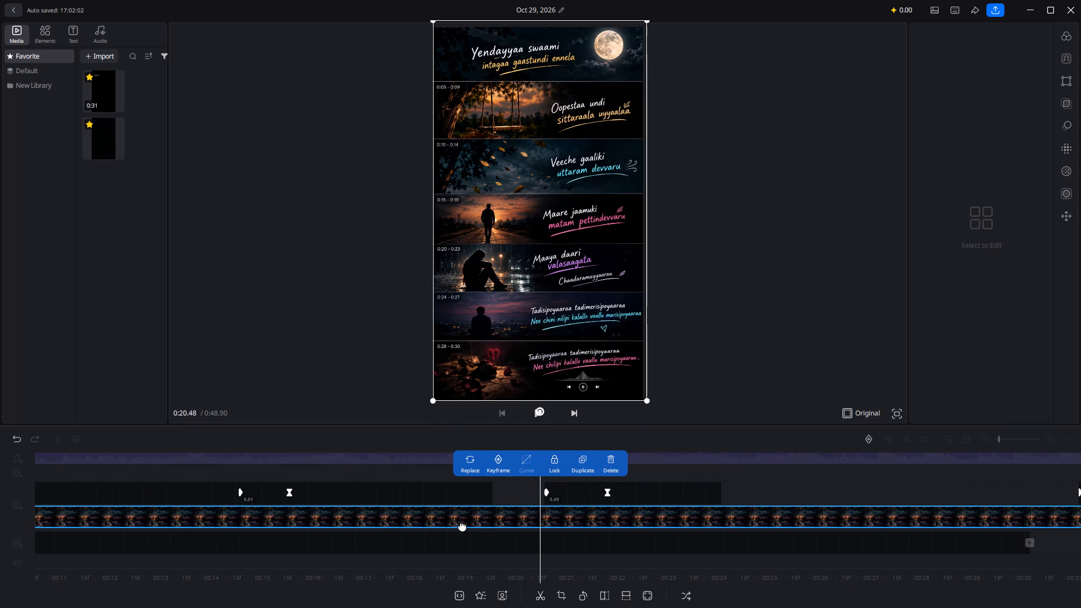
left_click(481, 498)
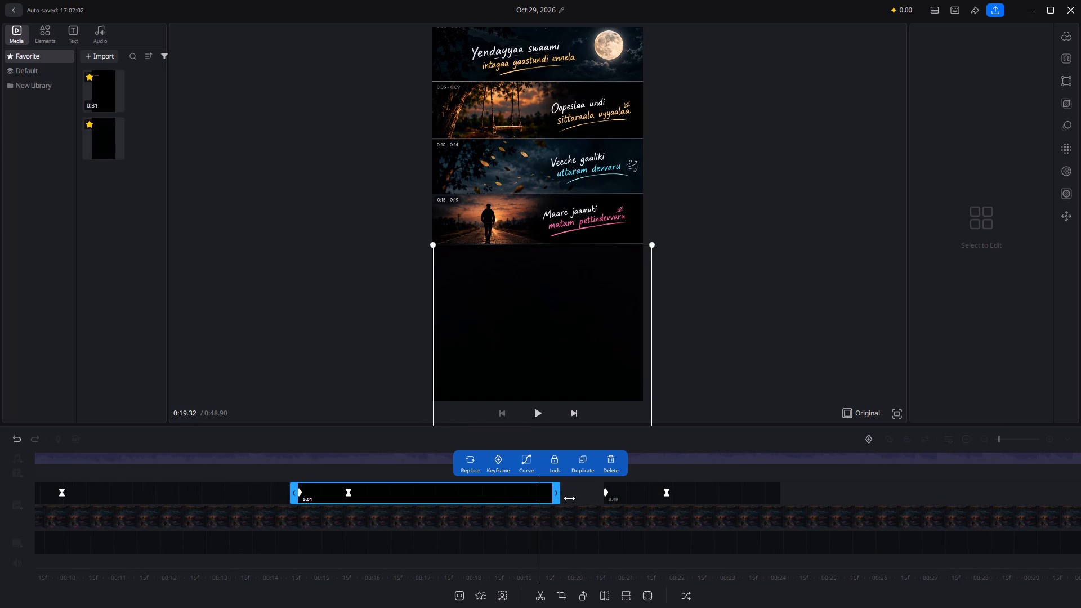
left_click_drag(555, 498, 635, 507)
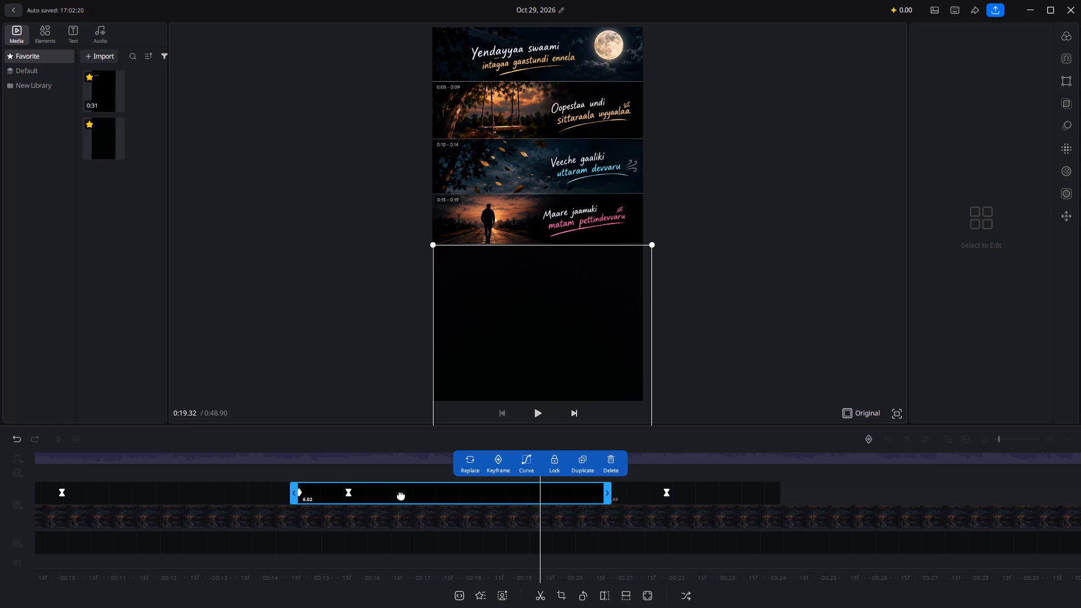
Replay the fifth lyric panel reveal and extend the end of the 3.49 s black overlay clip to make it 5.47 s long.
scroll(401, 495, "right", 5)
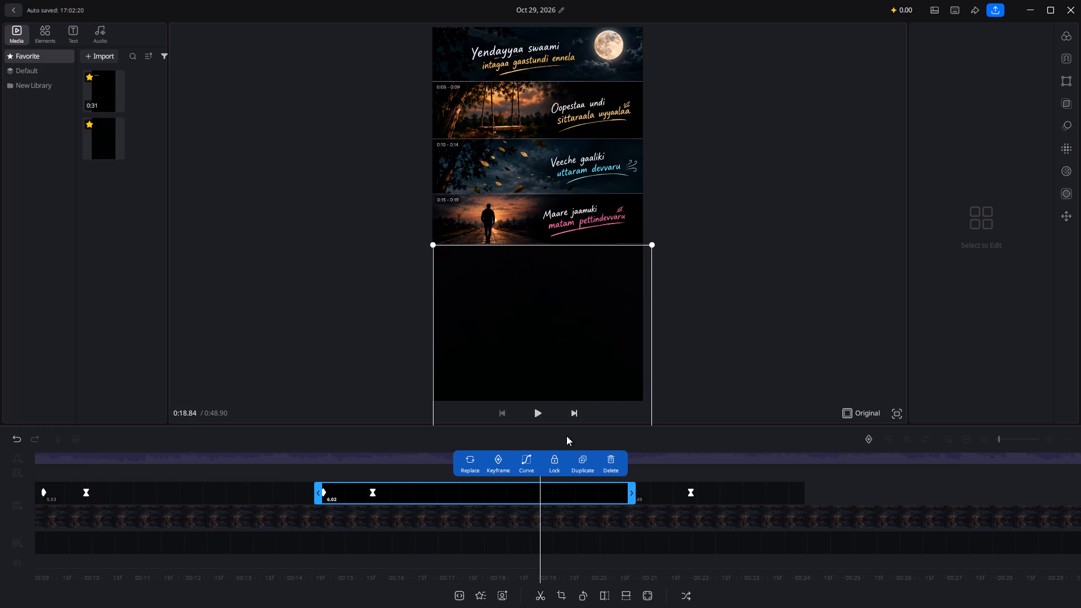
left_click(544, 410)
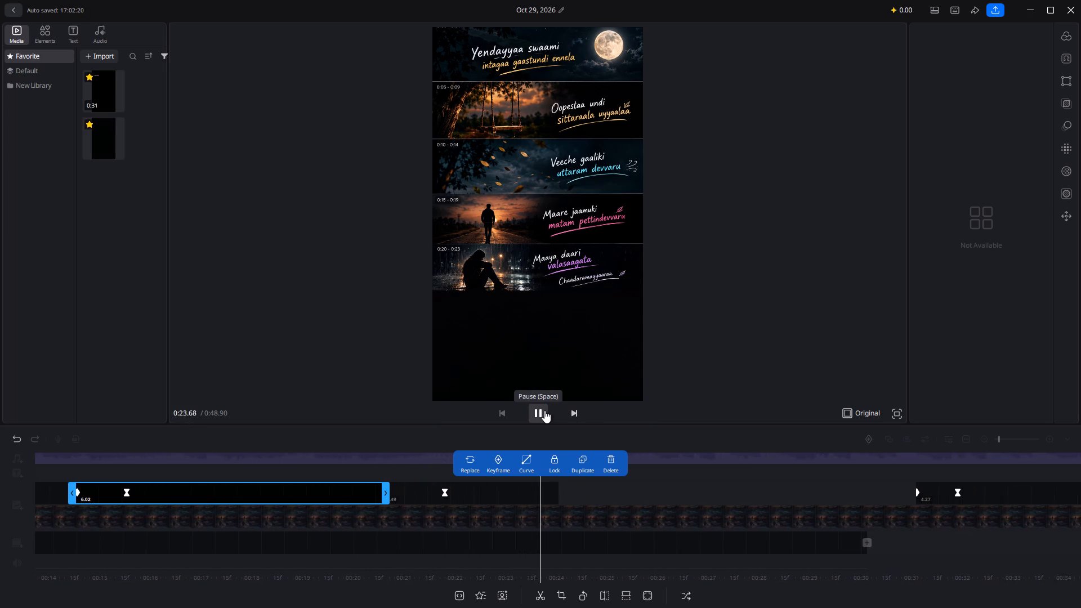
left_click_drag(506, 486, 439, 506)
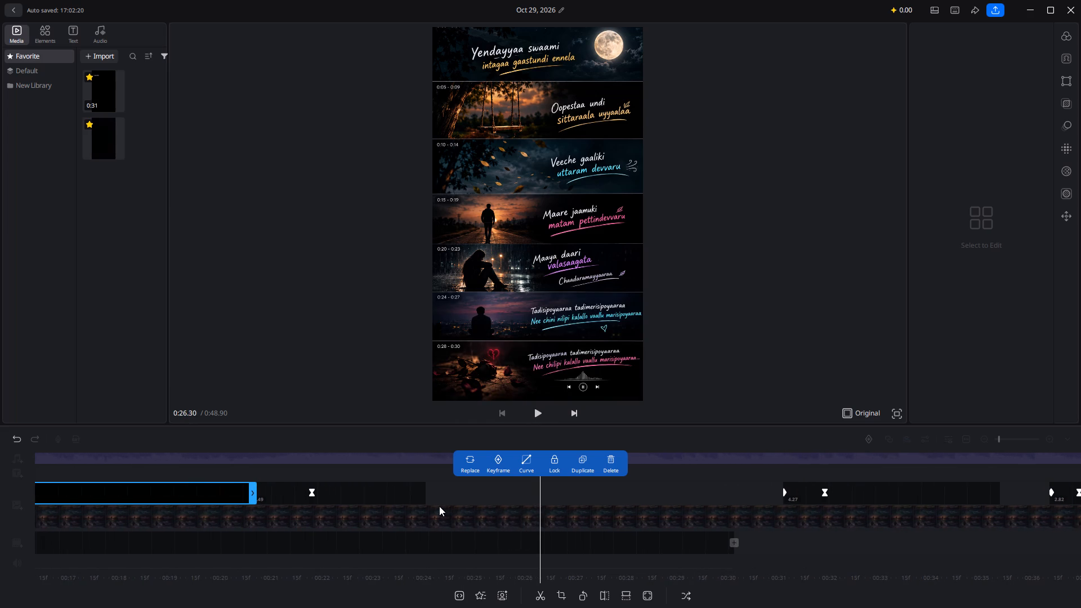
left_click(403, 494)
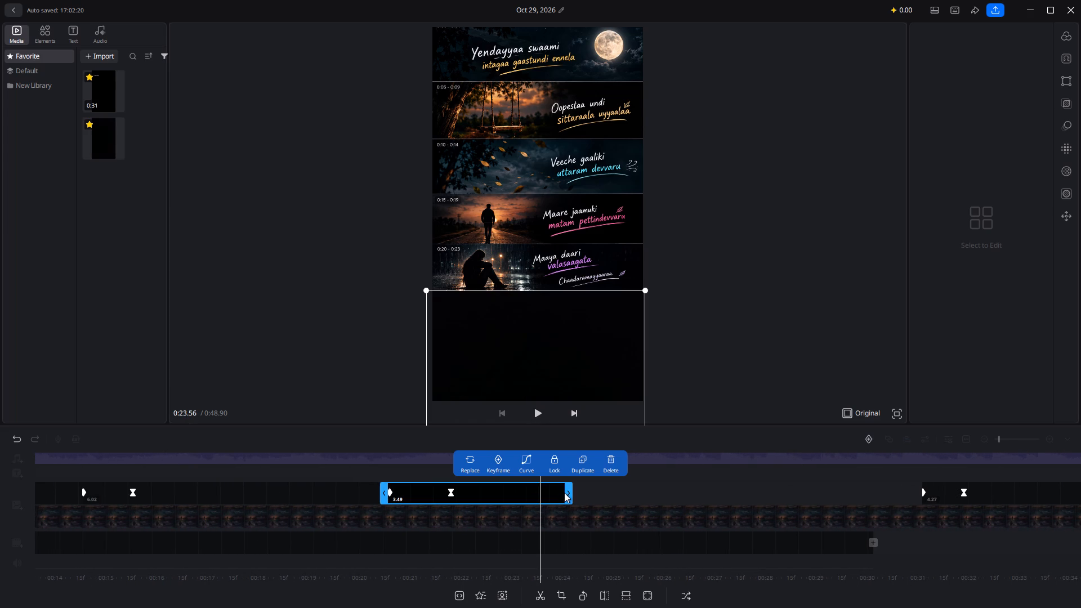
left_click_drag(566, 494, 666, 499)
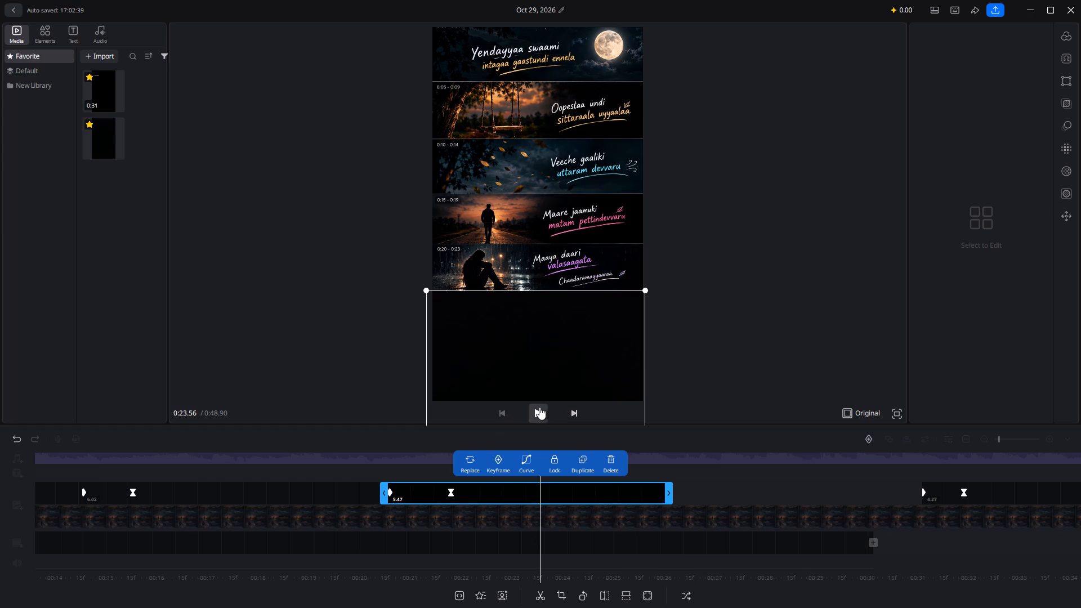
Play on to about 0:26.9 and move the 4.27 s black overlay clip along its track to start at about 0:26, against the preceding clip.
left_click(538, 409)
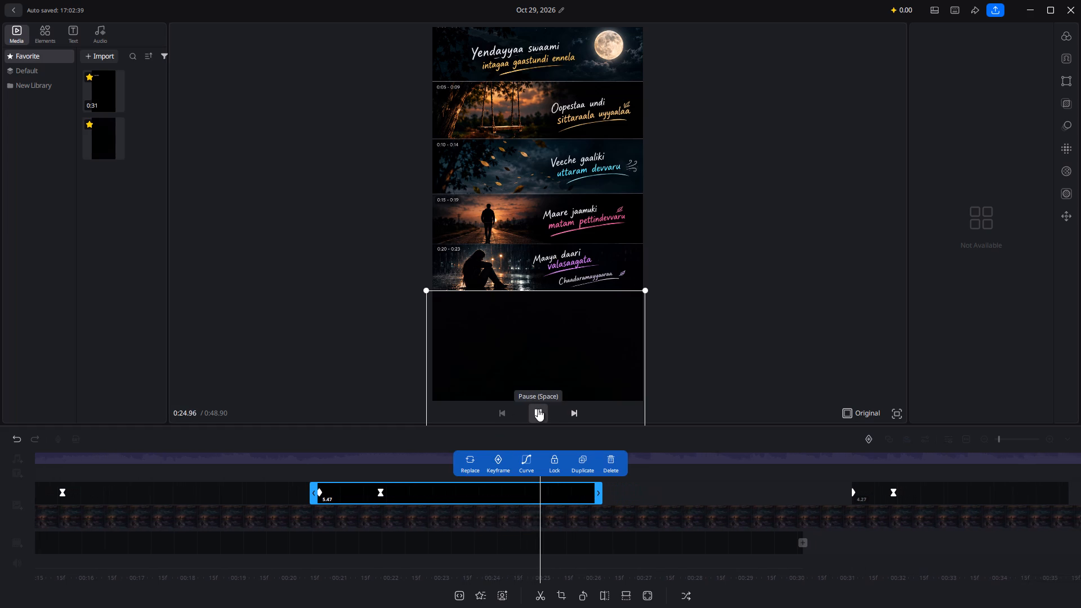
left_click(538, 409)
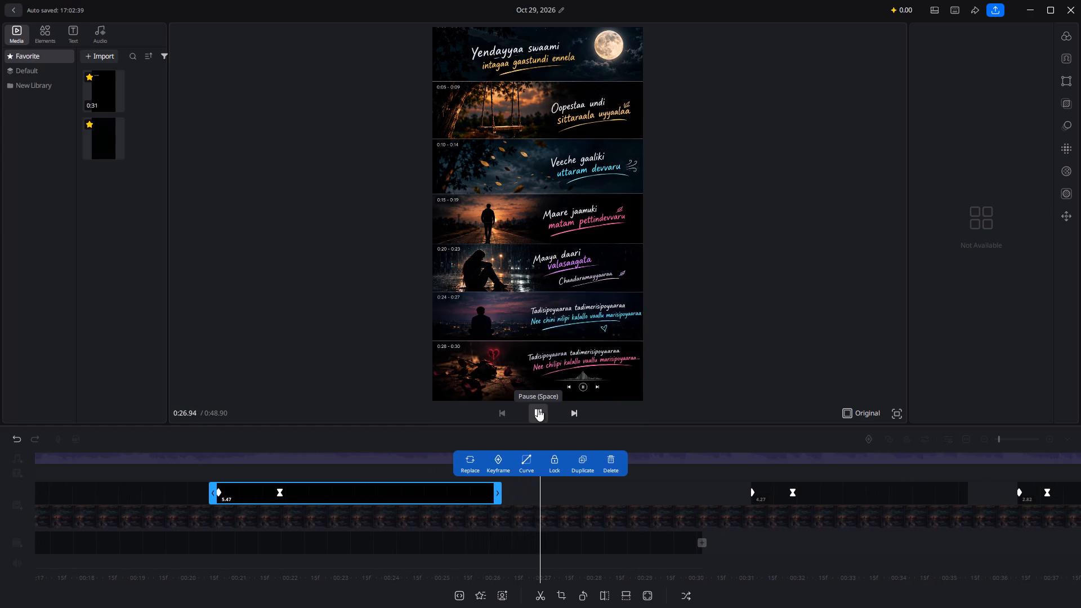
left_click_drag(783, 486, 799, 494)
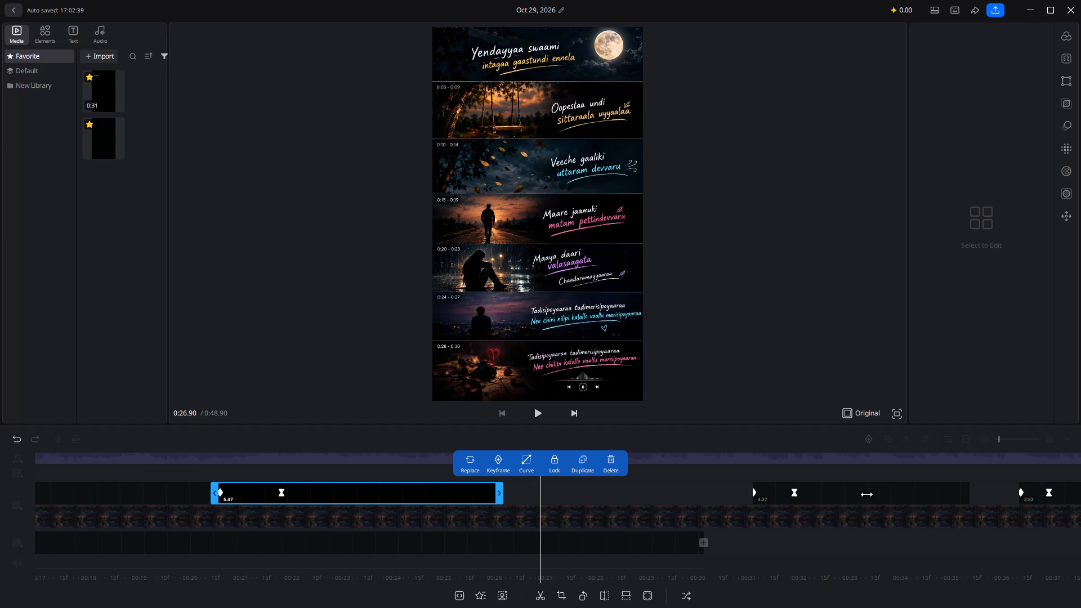
left_click(858, 493)
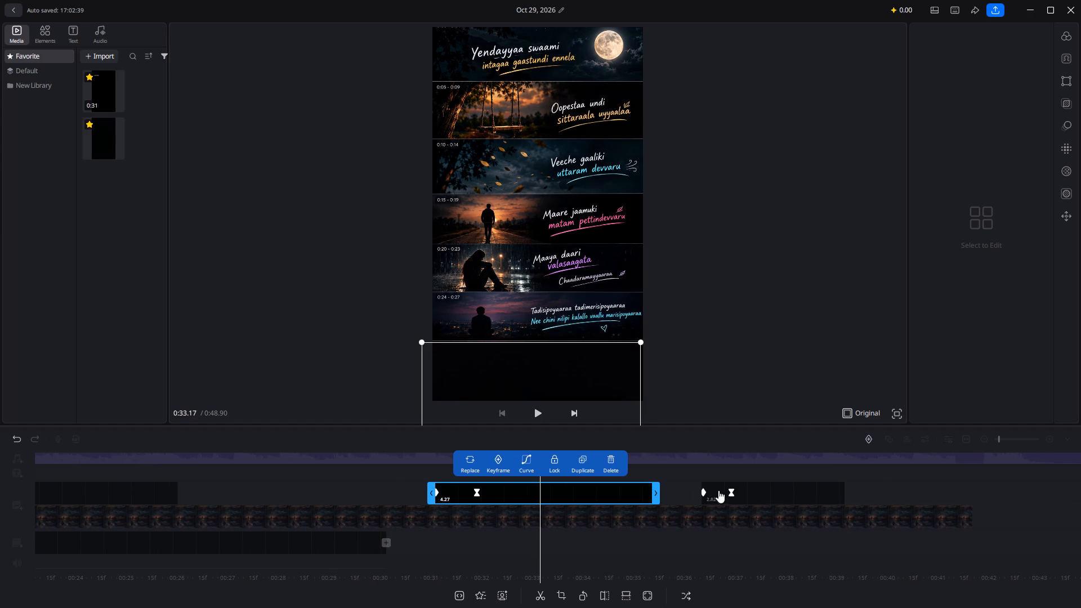
left_click_drag(568, 493, 327, 488)
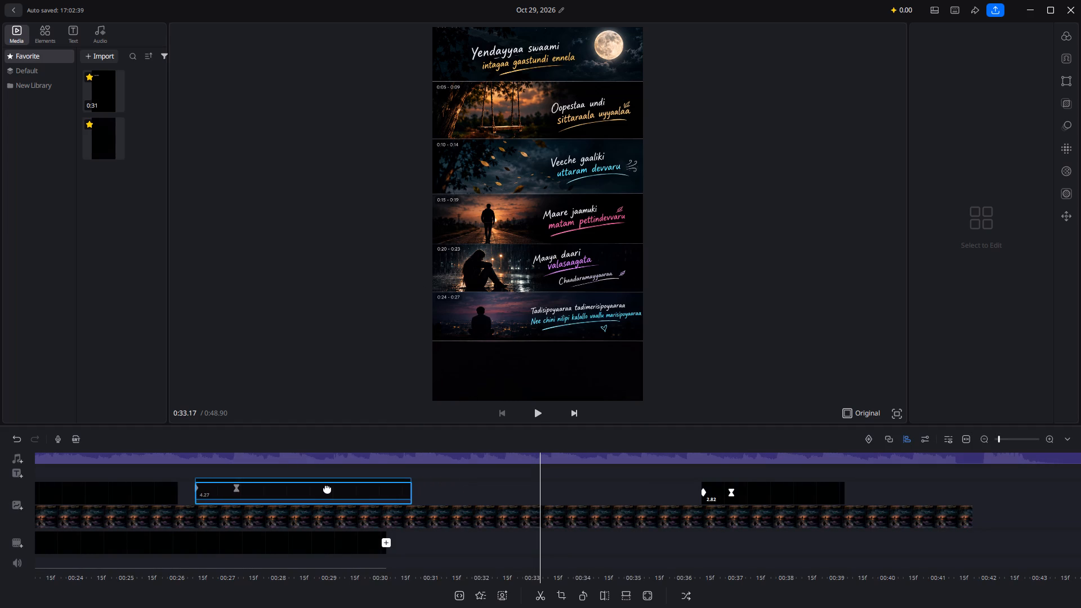
left_click_drag(327, 488, 312, 485)
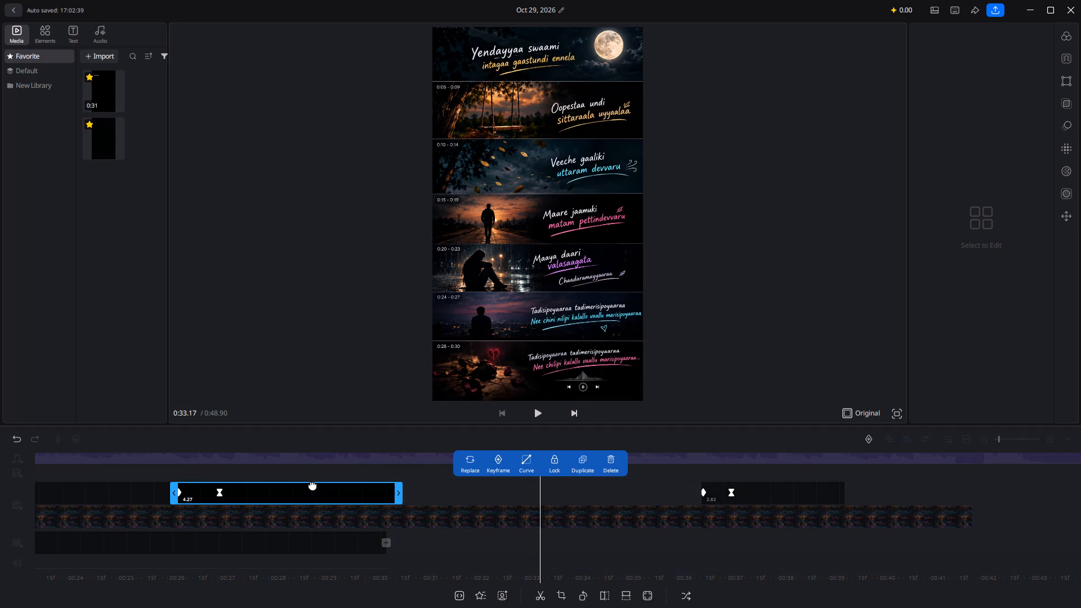
Shift the second keyframe of the 4.27 s black overlay clip to about 0:27.2 to slow the sixth lyric panel reveal.
left_click(218, 493)
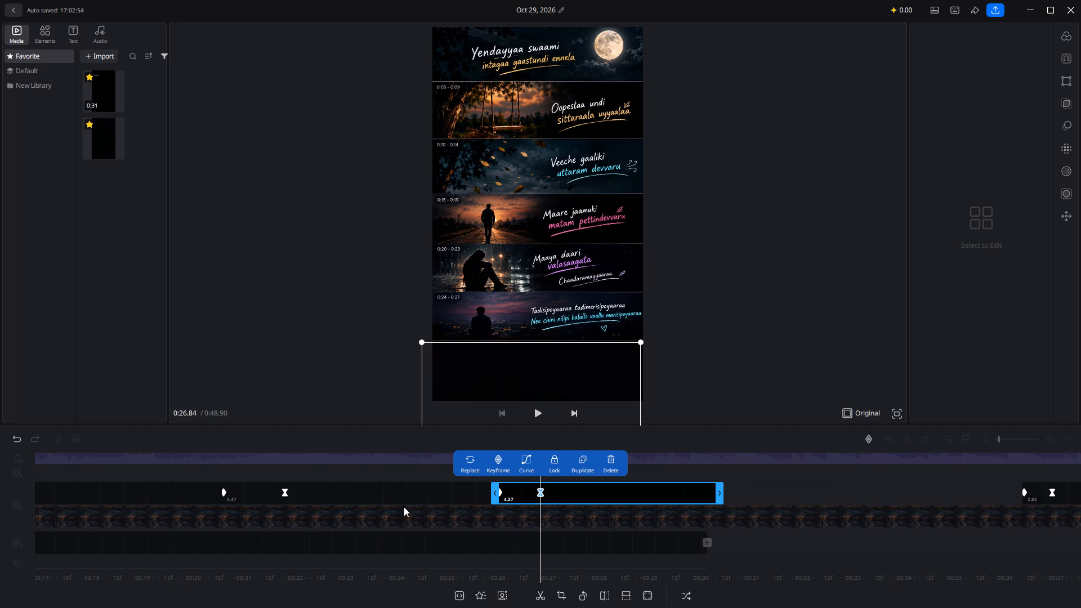
left_click(521, 518)
scroll(521, 518, "left", 1)
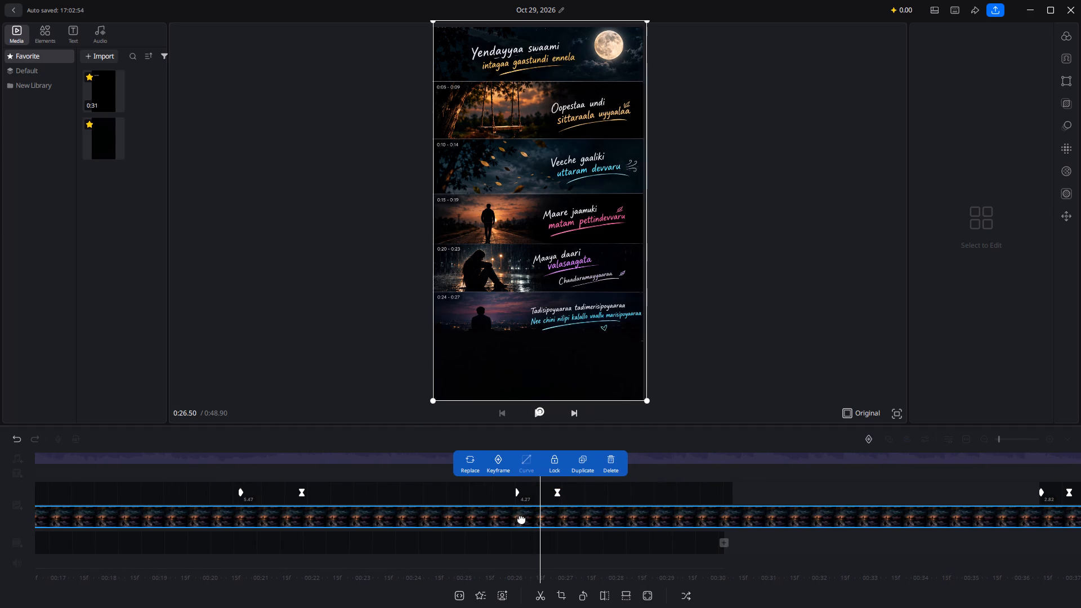
left_click(562, 498)
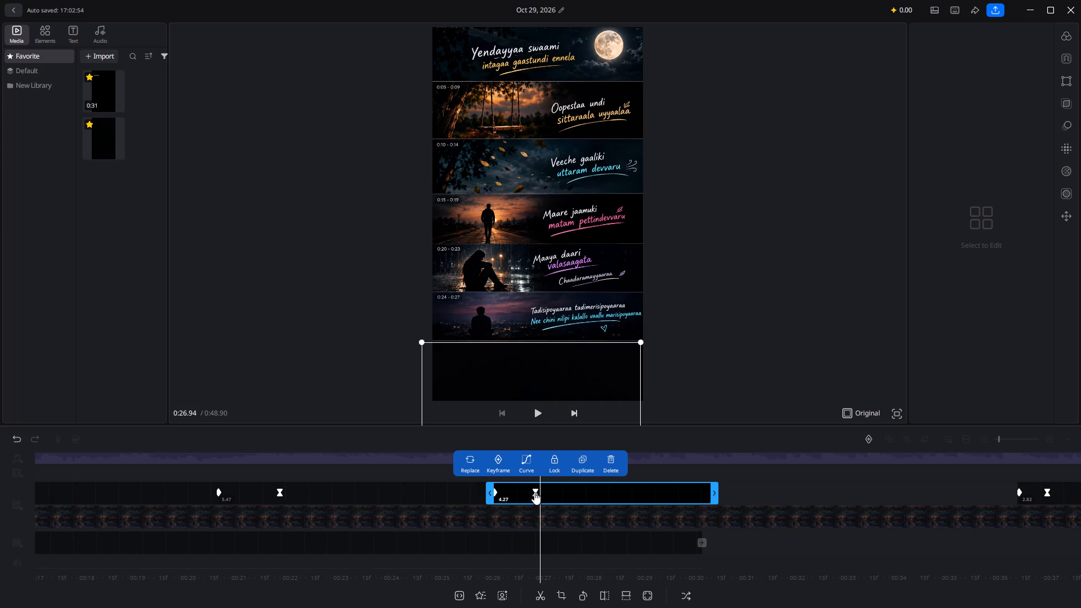
left_click_drag(534, 492, 554, 495)
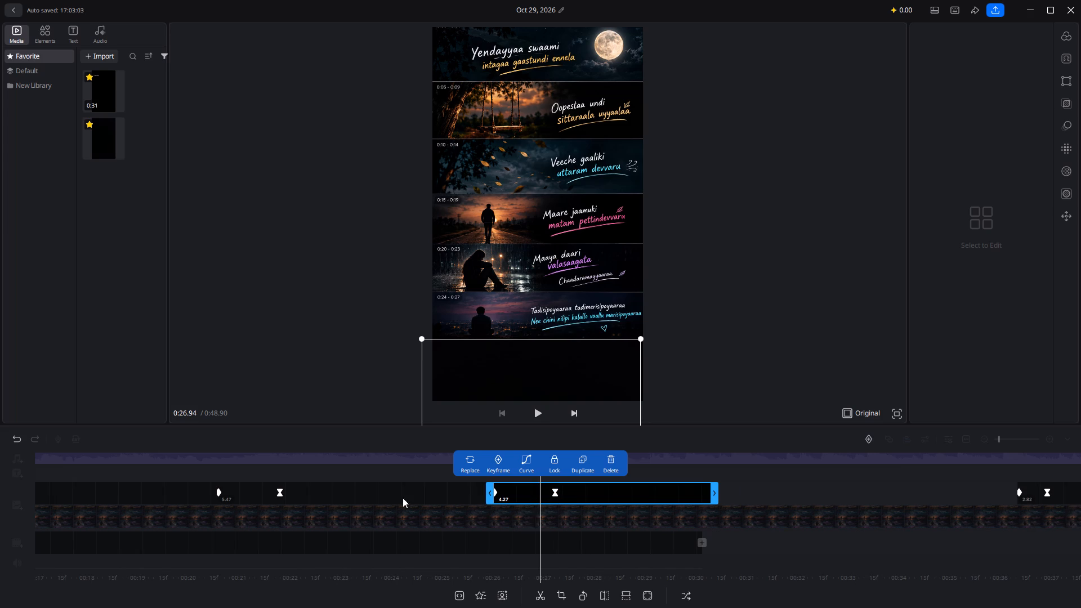
Replay from about 0:16 through the sixth lyric panel reveal and extend the end of the 4.27 s black overlay clip to make it 5.69 s long.
left_click(329, 493)
scroll(329, 493, "right", 12)
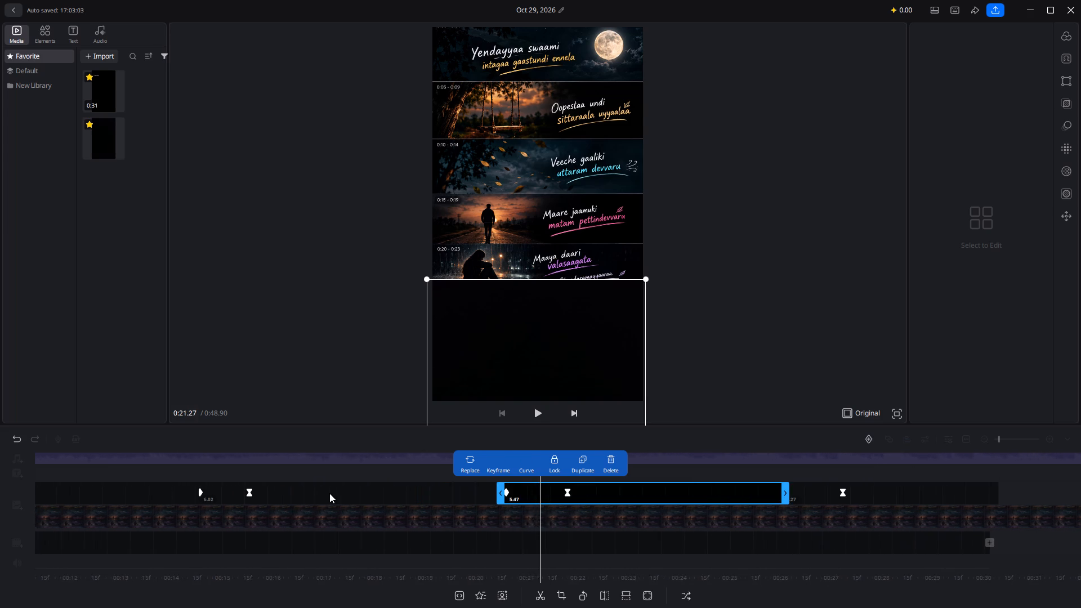
scroll(329, 493, "right", 13)
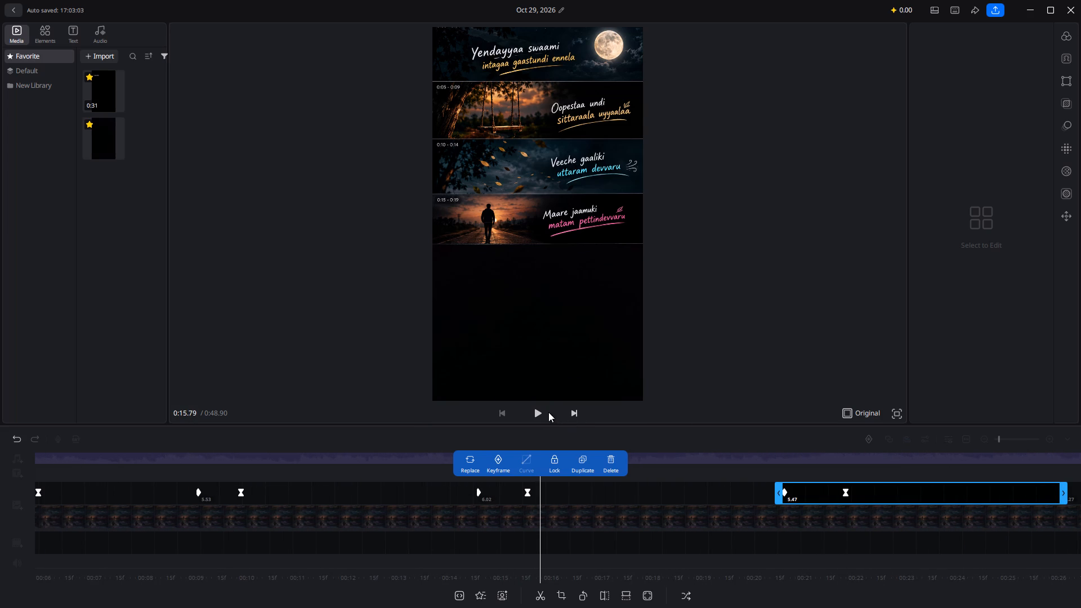
left_click(544, 411)
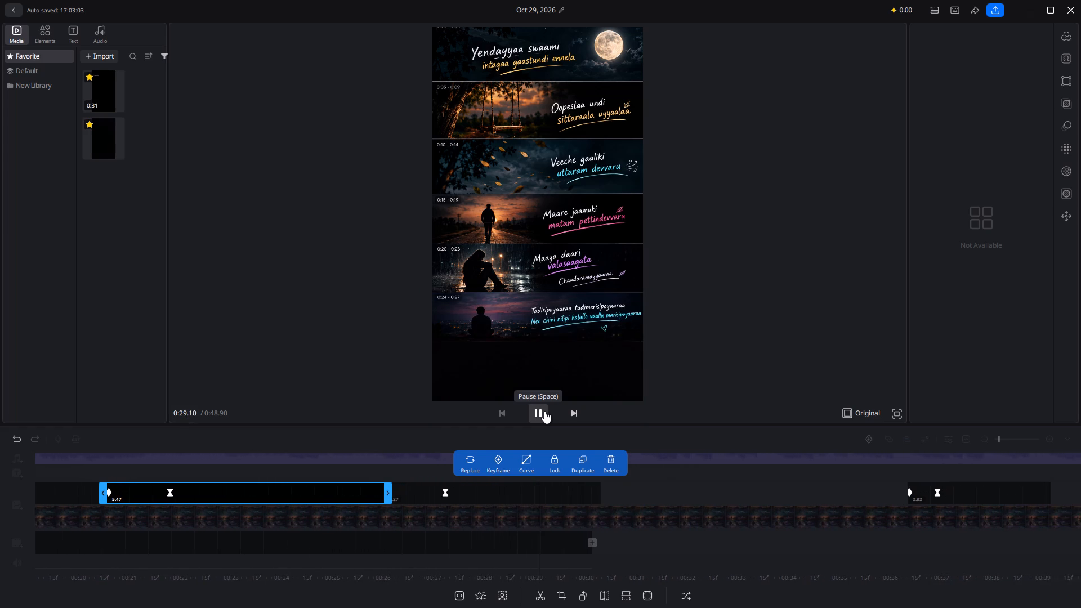
left_click(541, 410)
left_click(560, 486)
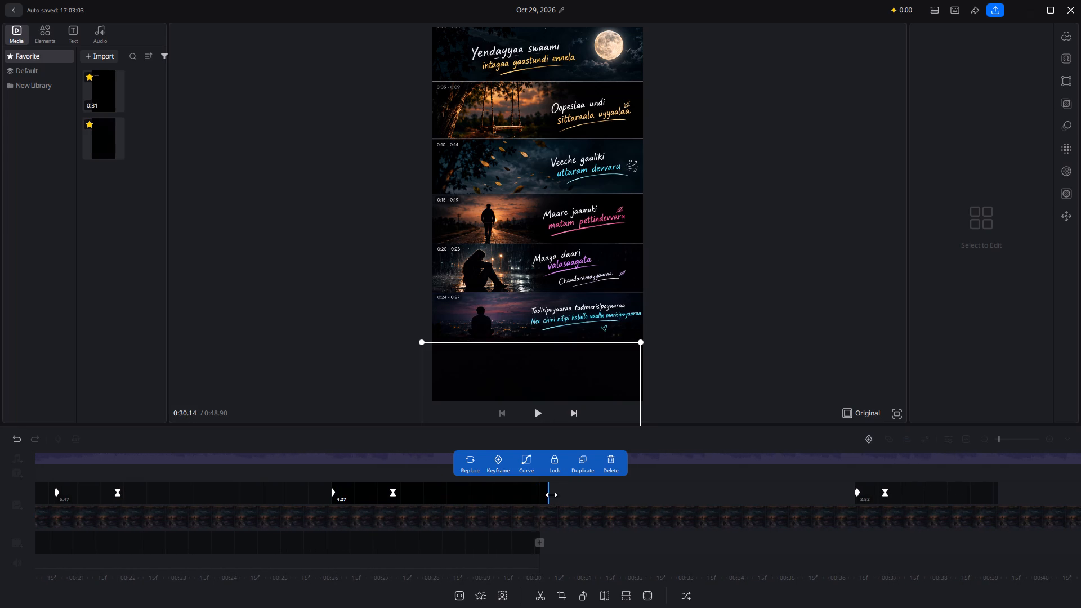
left_click_drag(551, 495, 623, 515)
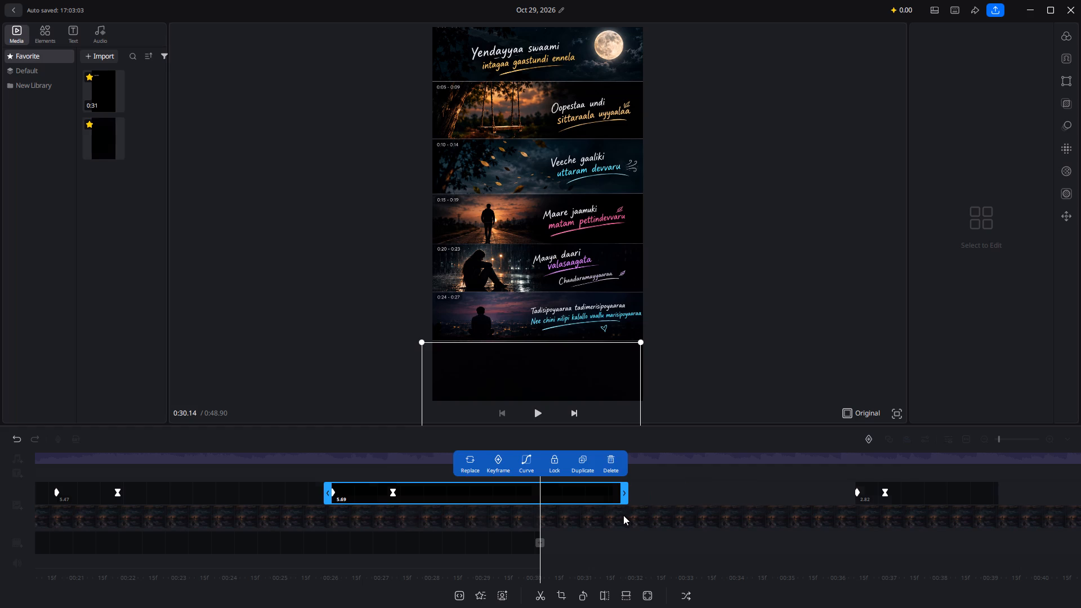
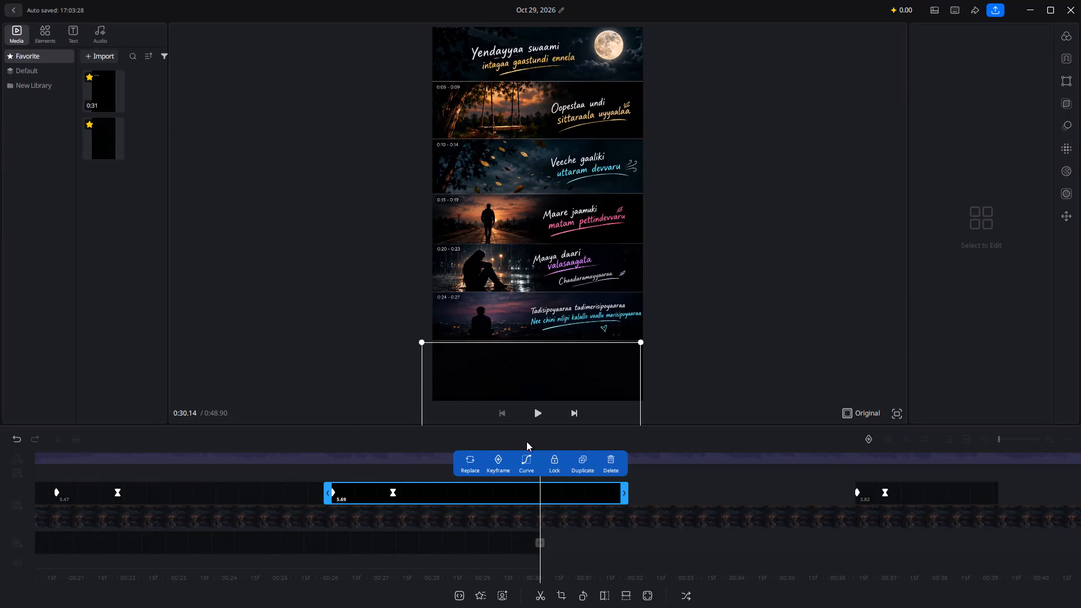
Play the ending from about 0:30 and replay it to examine when the seventh lyric panel appears against the song.
left_click(544, 406)
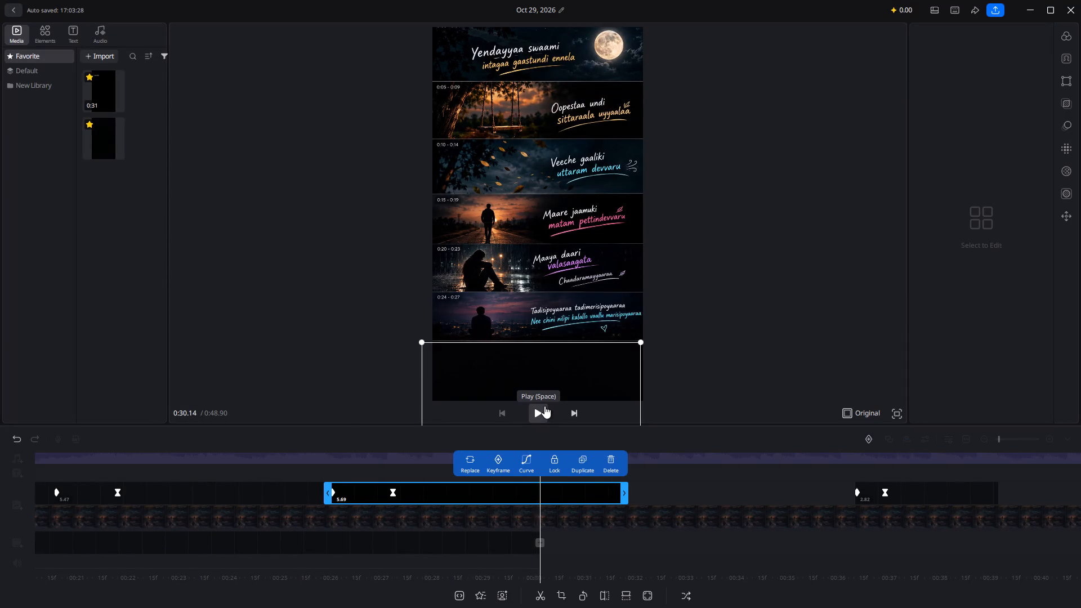
left_click(544, 406)
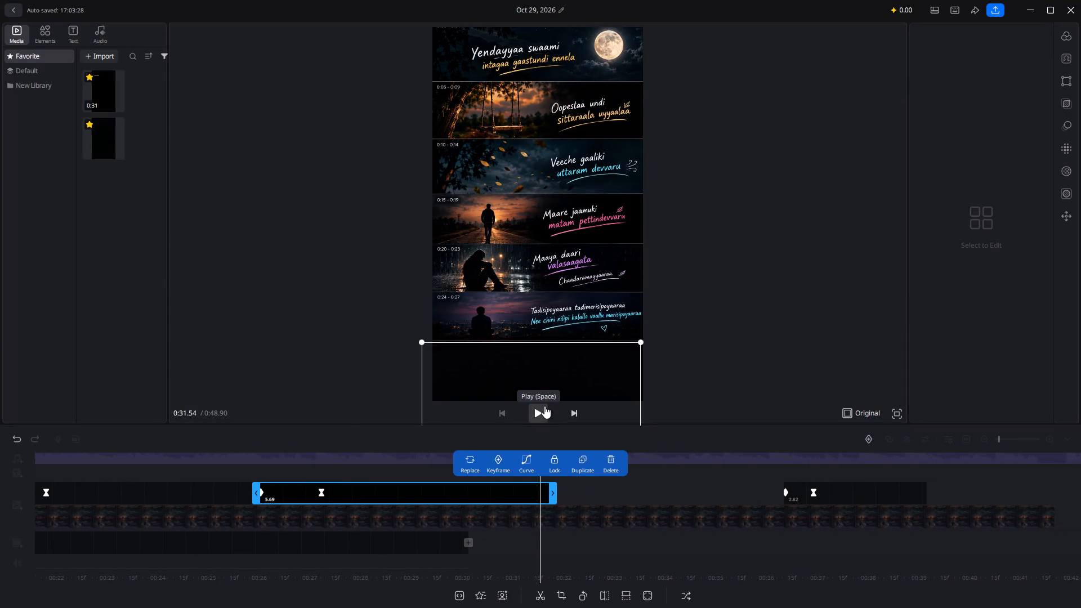
left_click(544, 406)
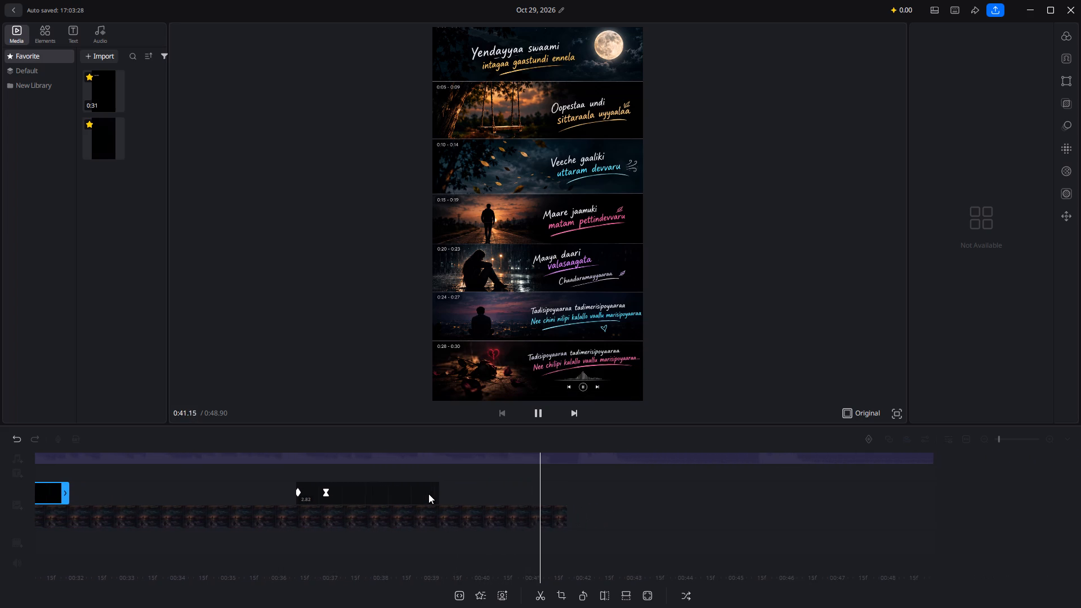
scroll(270, 523, "right", 19)
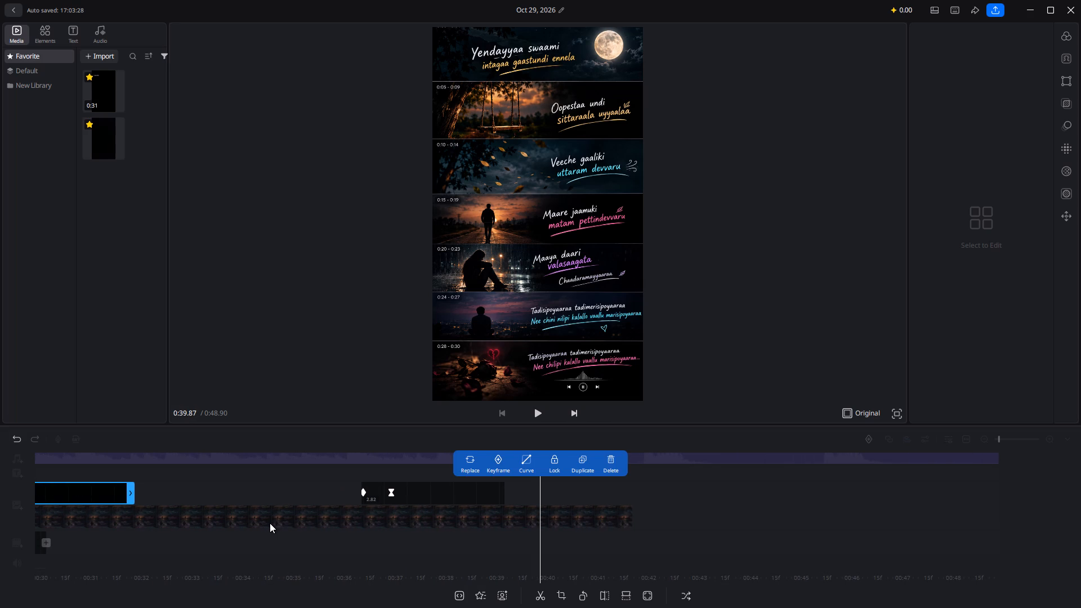
scroll(270, 523, "right", 8)
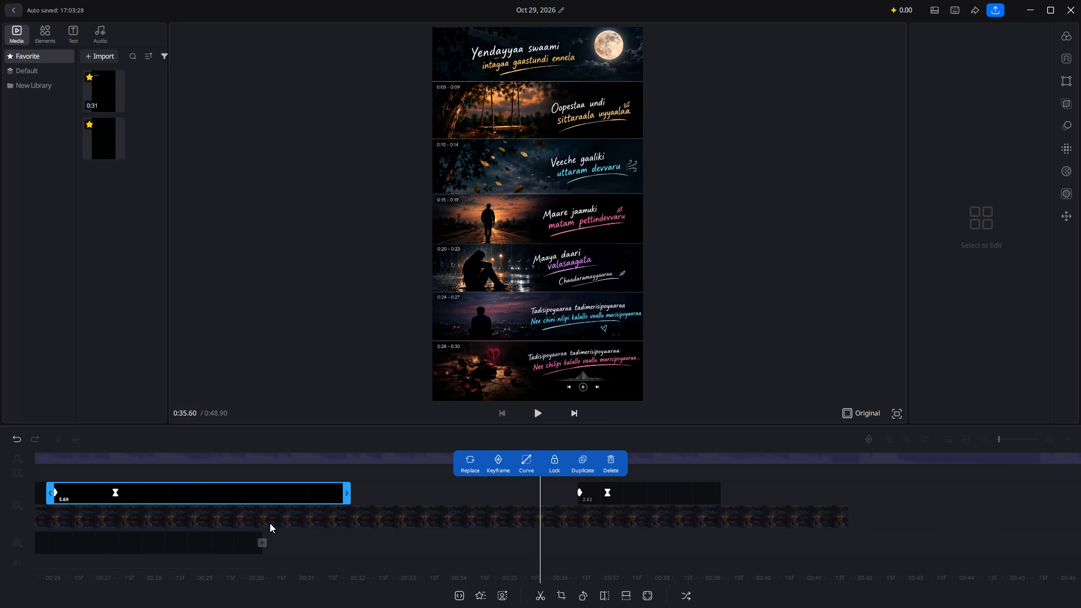
scroll(270, 523, "right", 2)
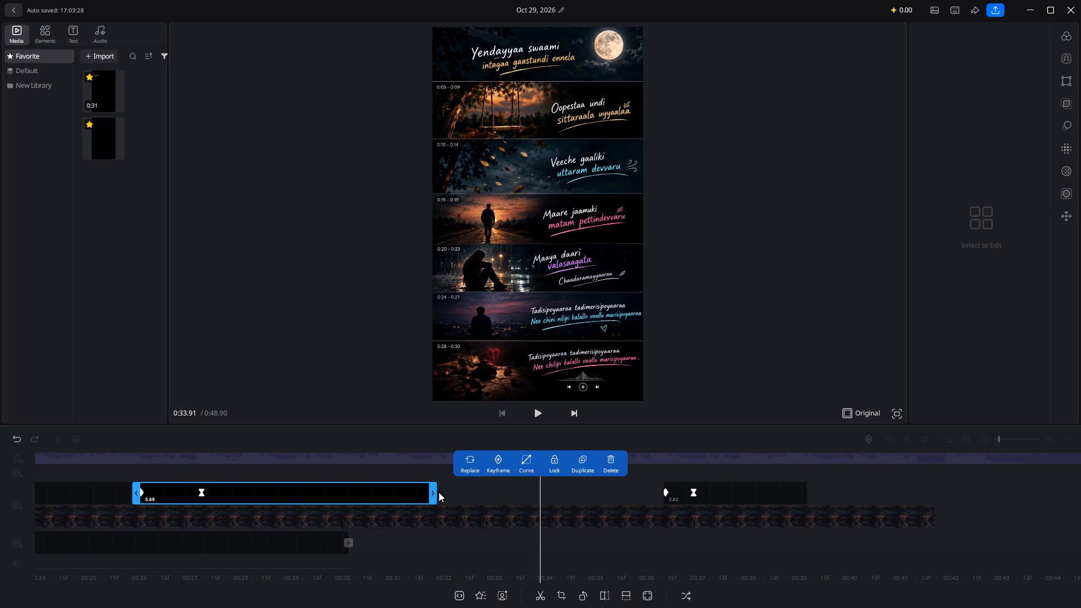
scroll(436, 493, "right", 14)
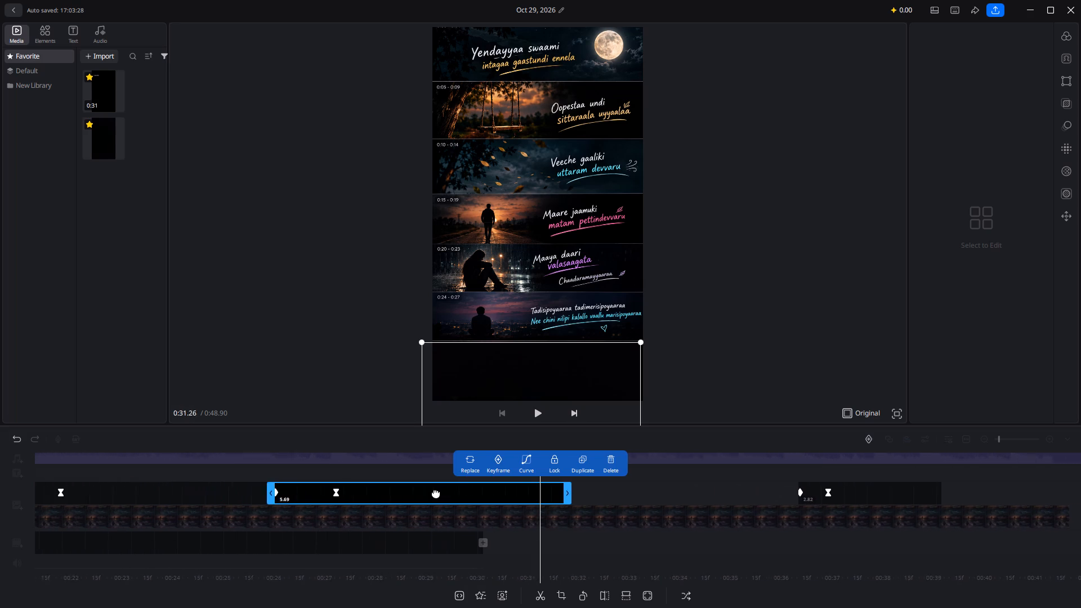
scroll(436, 493, "right", 15)
left_click(542, 421)
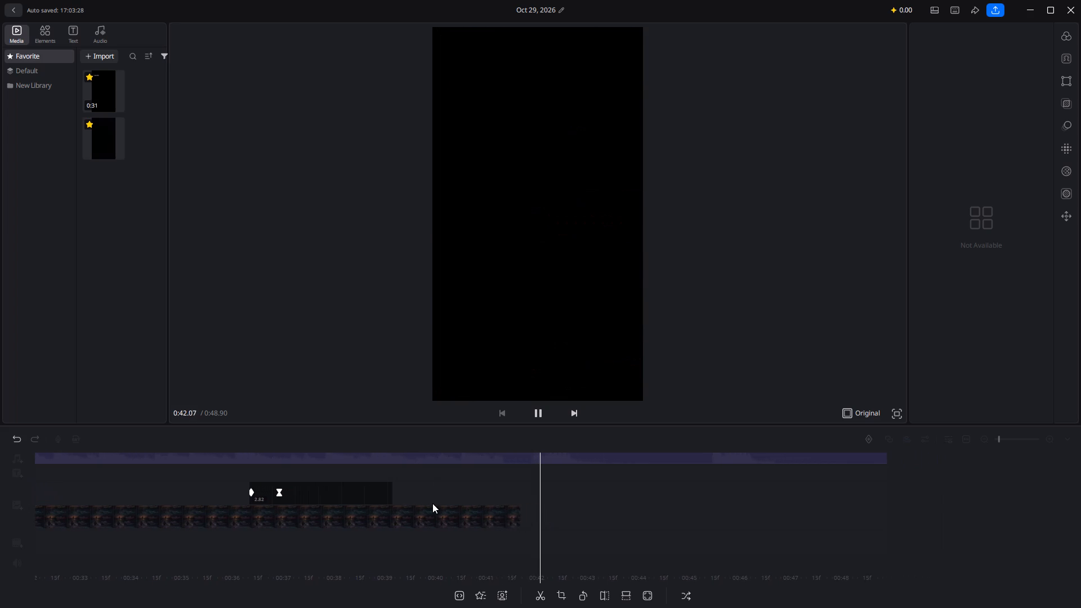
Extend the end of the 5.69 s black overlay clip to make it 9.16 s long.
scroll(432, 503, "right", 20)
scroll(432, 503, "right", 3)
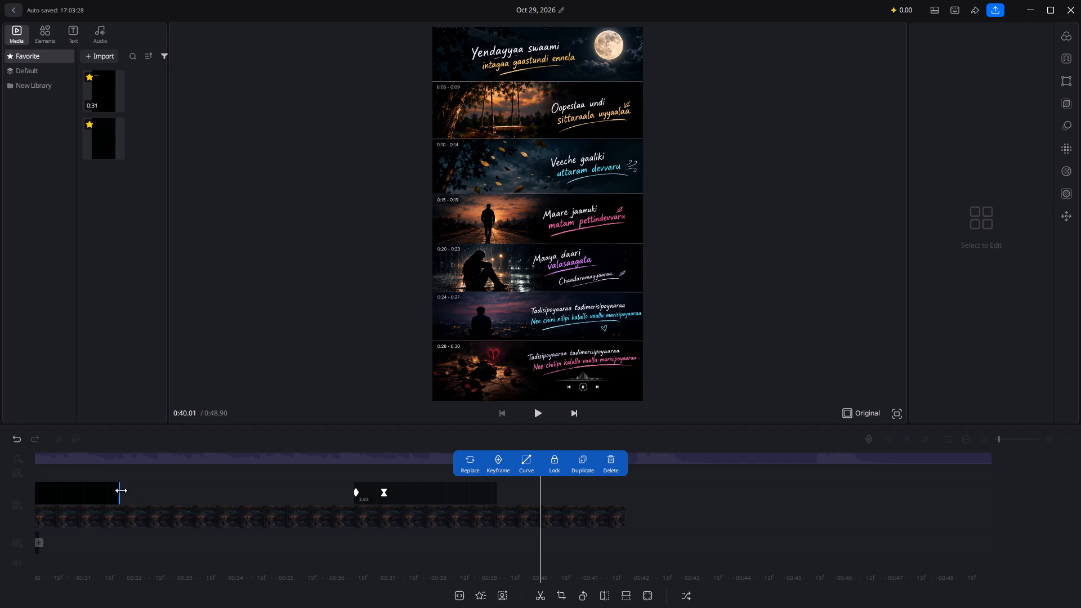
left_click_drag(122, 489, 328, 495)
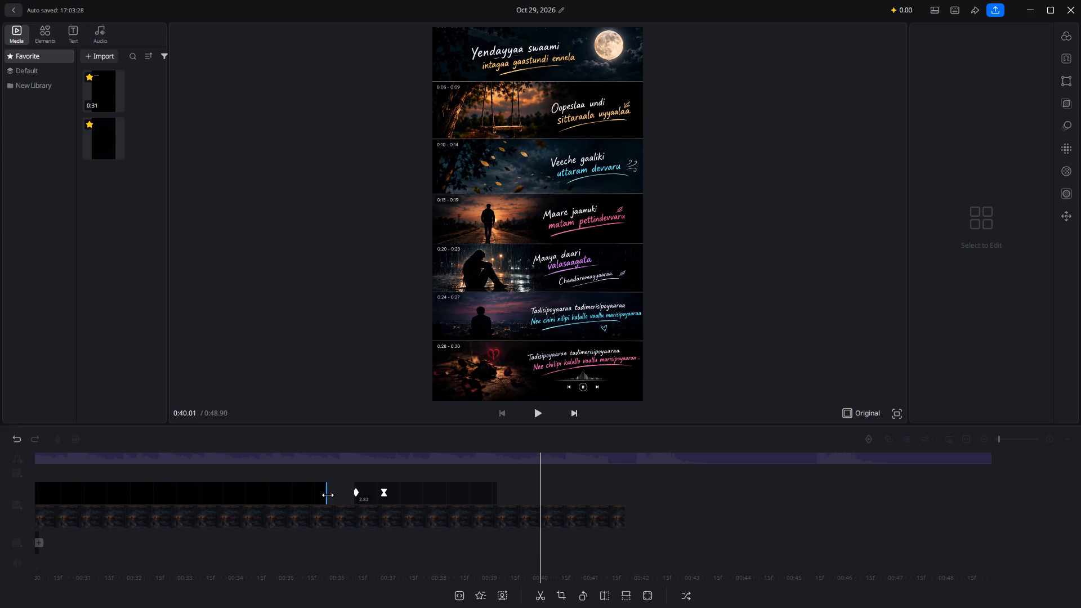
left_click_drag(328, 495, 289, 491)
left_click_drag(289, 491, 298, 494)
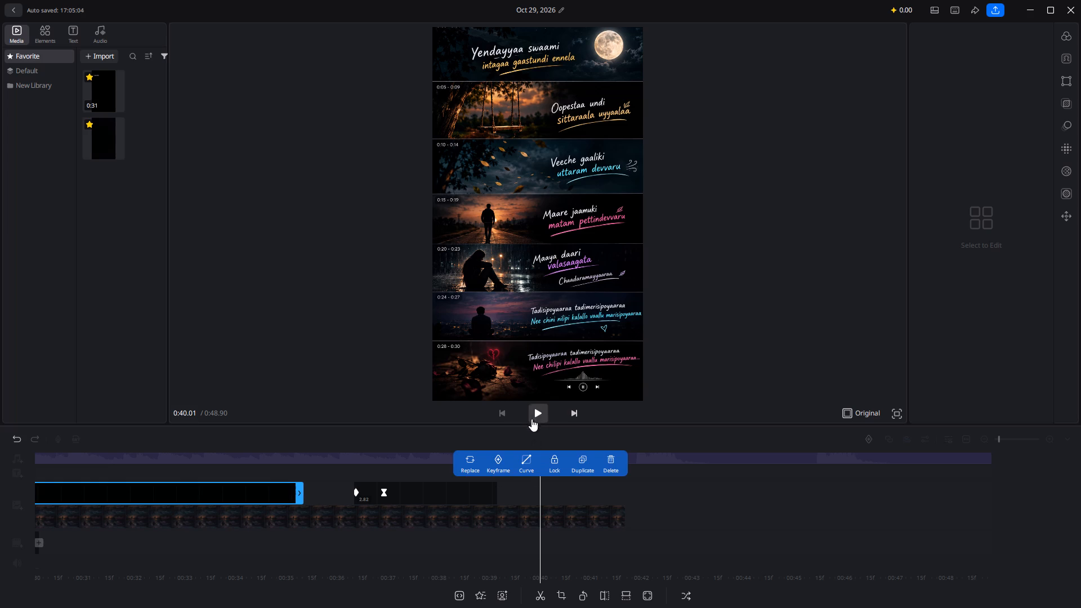
Replay the video from the start to about 0:35 to check the lyric panel reveals against the song.
scroll(455, 482, "right", 14)
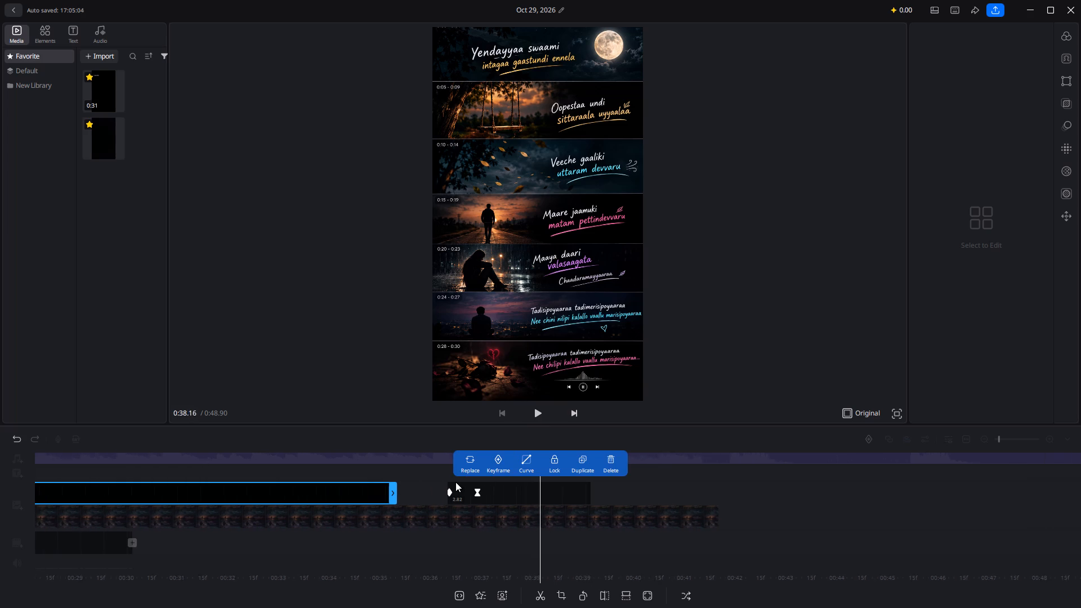
scroll(455, 482, "right", 12)
scroll(455, 482, "right", 14)
scroll(455, 482, "right", 17)
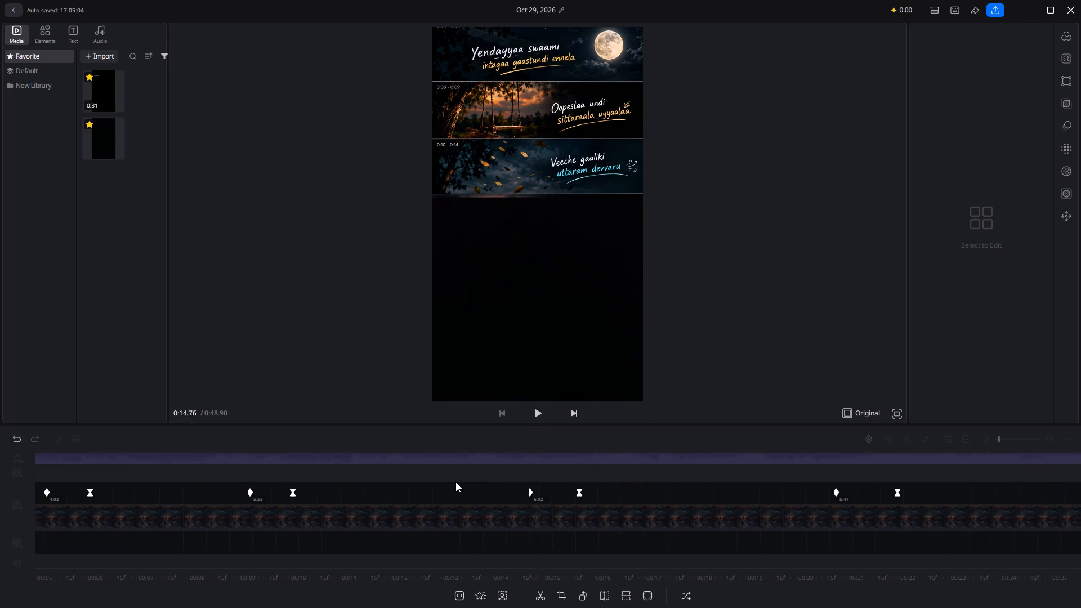
scroll(455, 482, "right", 8)
scroll(455, 482, "right", 20)
scroll(455, 482, "right", 20)
scroll(455, 482, "right", 8)
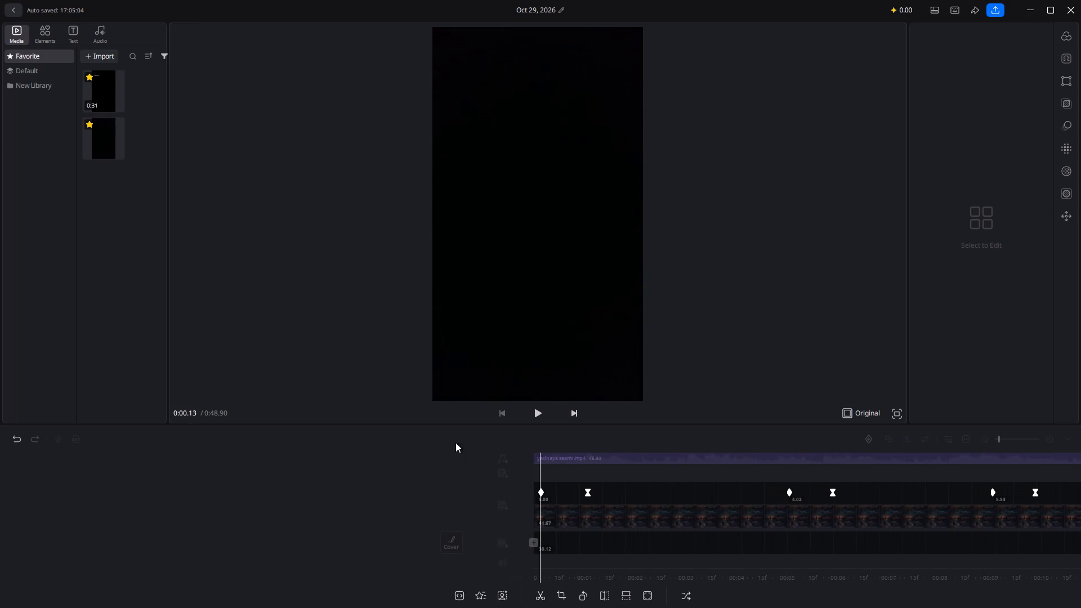
left_click(540, 419)
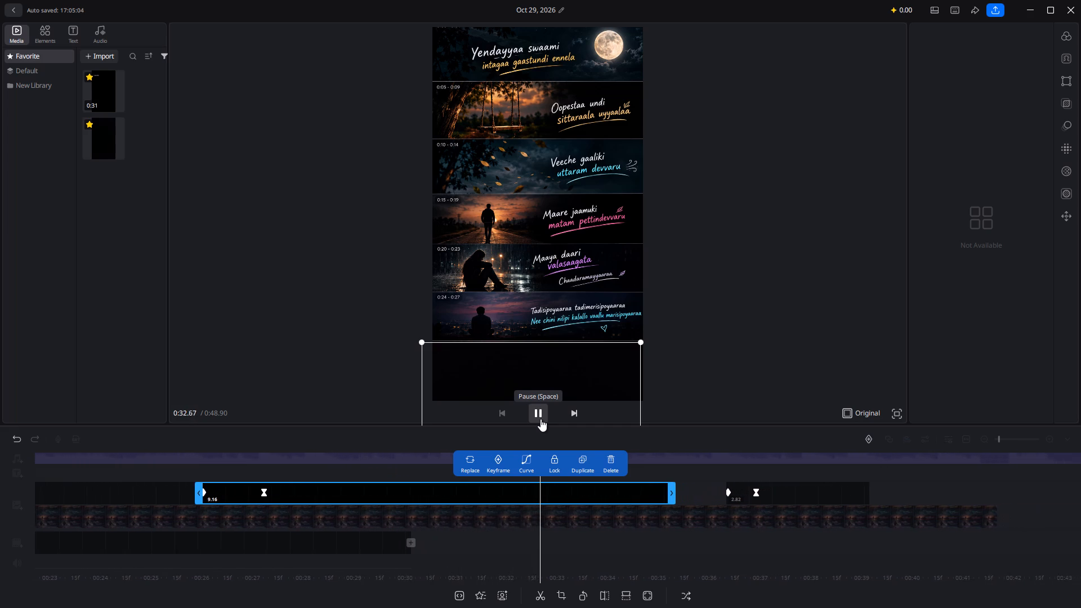
Trim the end of the 9.16 s black overlay clip back to about 0:32, making it about 5.9 s long.
left_click_drag(540, 419, 542, 517)
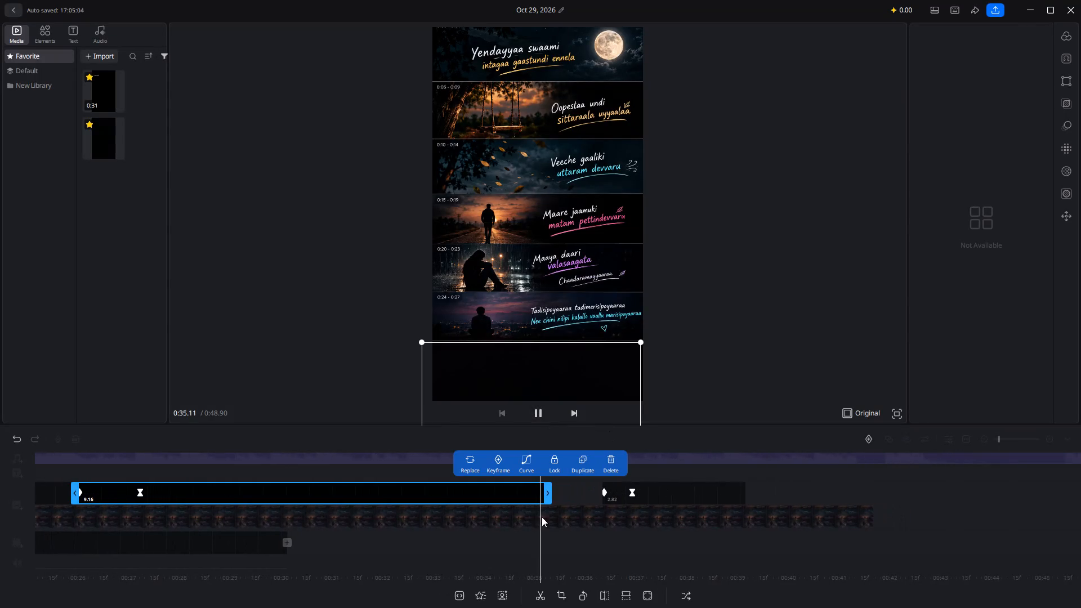
left_click_drag(542, 517, 499, 489)
left_click_drag(499, 489, 455, 503)
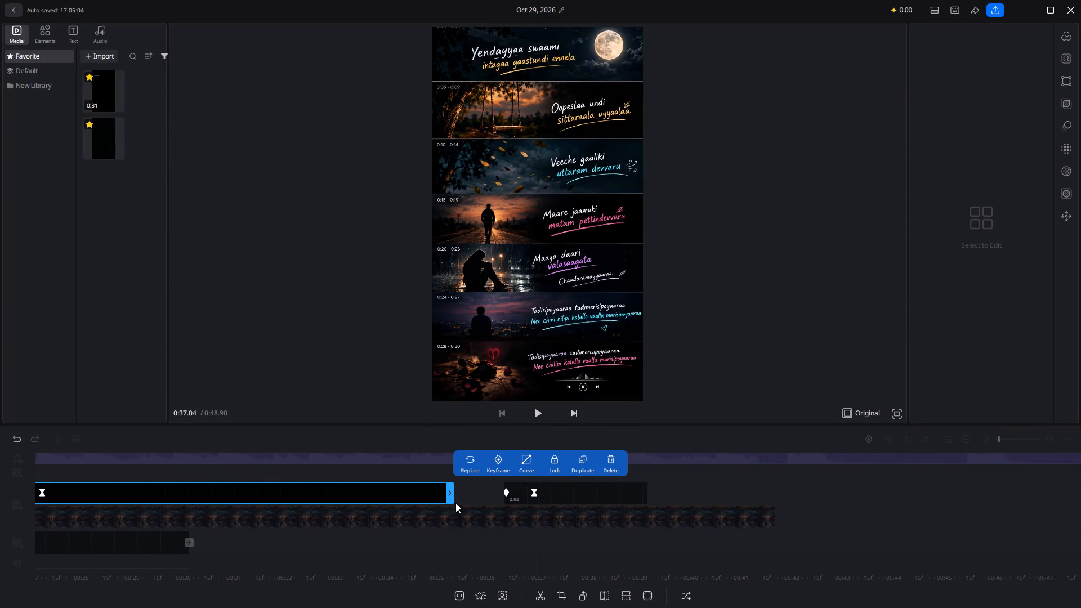
left_click_drag(455, 503, 436, 495)
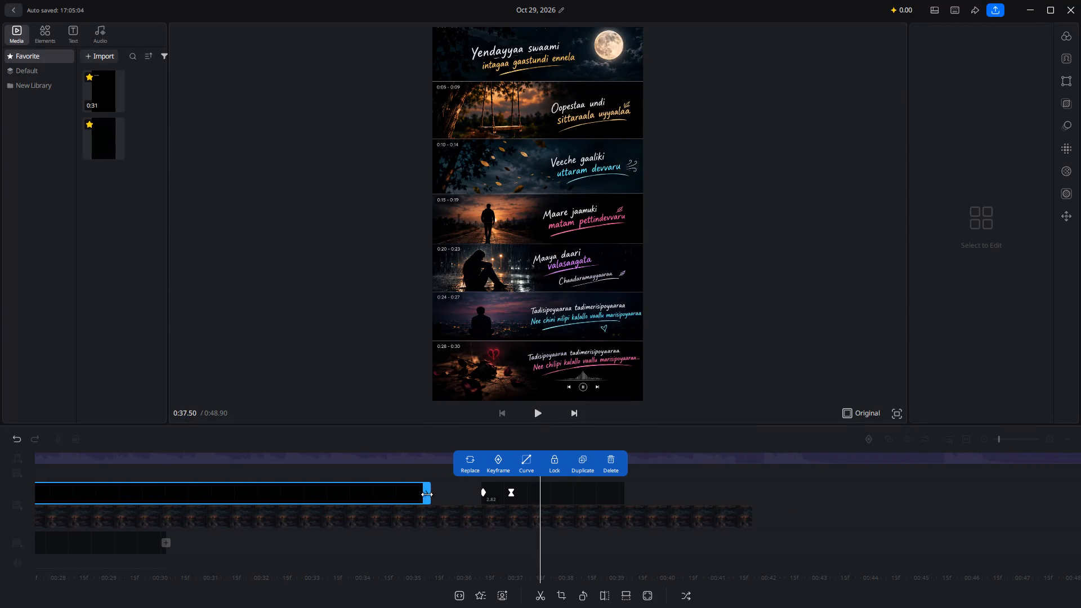
left_click_drag(423, 494, 260, 499)
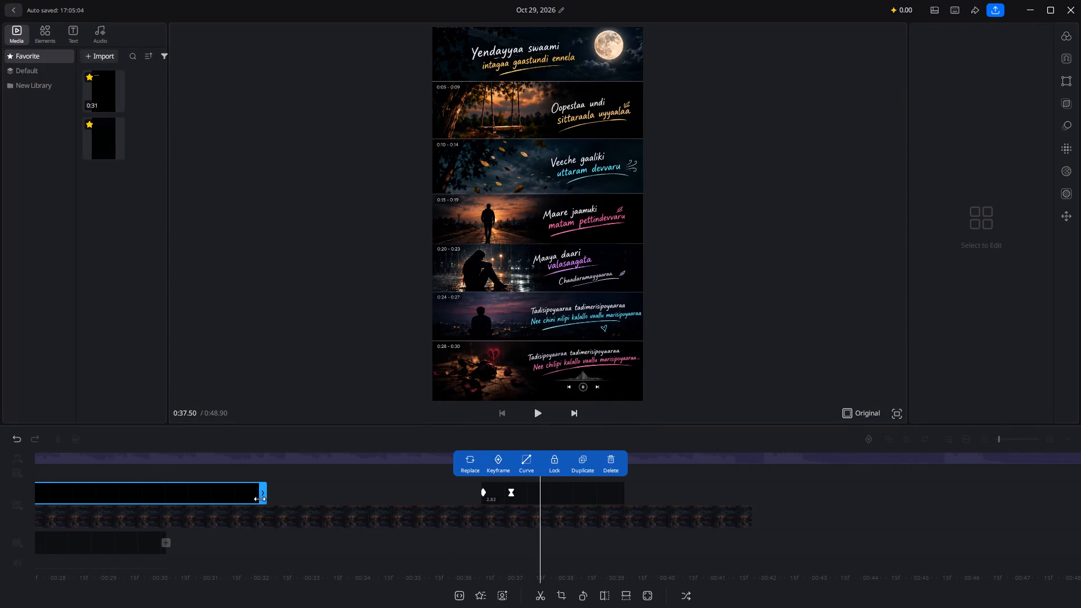
Move the 2.82 s black overlay clip along its track to start at about 0:32, against the preceding clip.
left_click(574, 486)
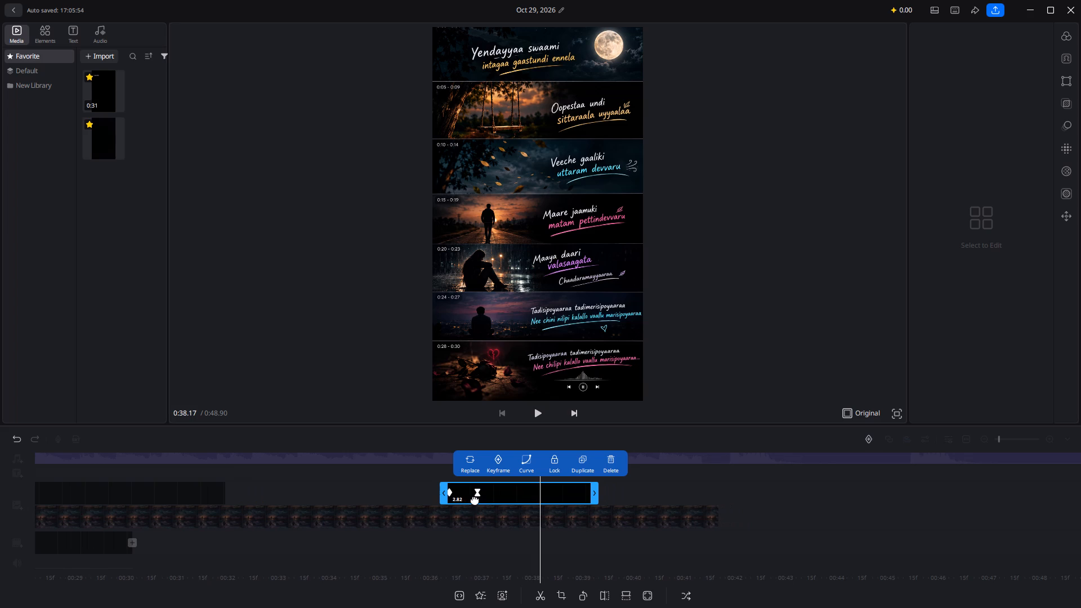
left_click_drag(483, 498, 259, 490)
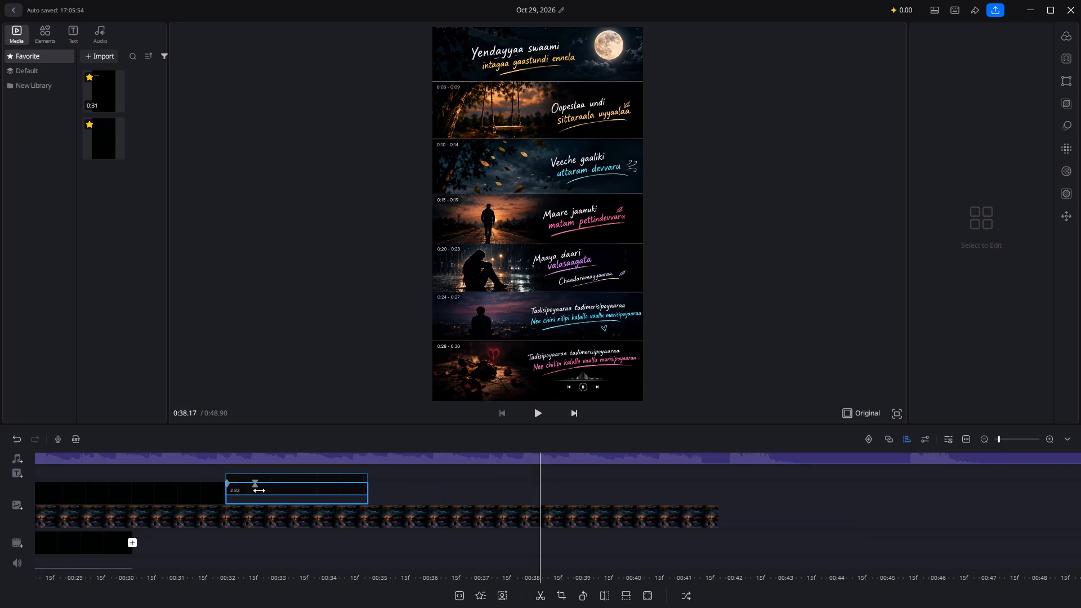
left_click_drag(259, 490, 261, 493)
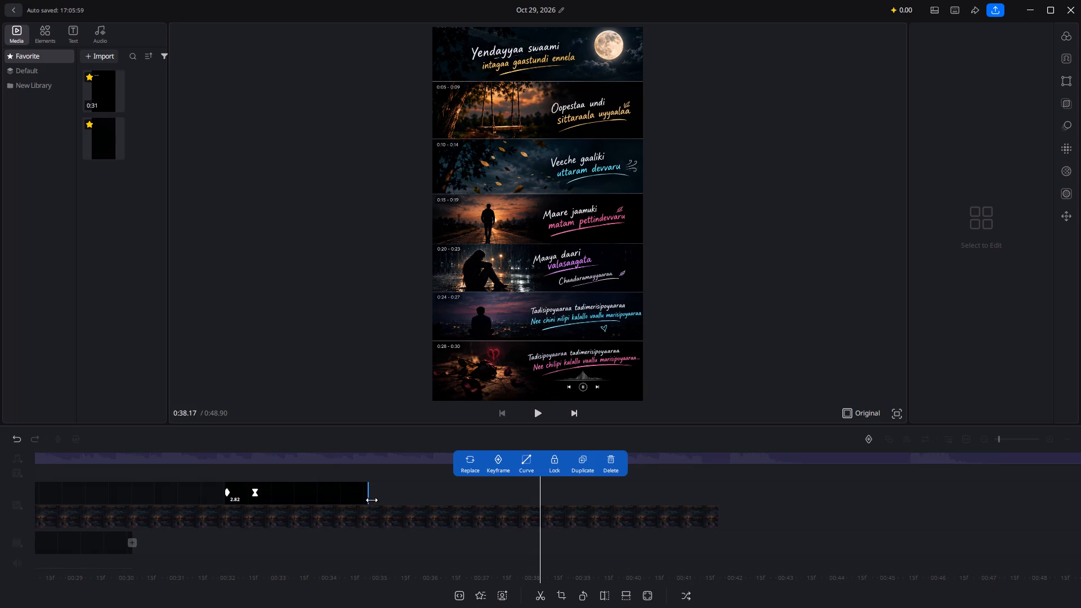
Extend the end of the 2.82 s black overlay clip to the end of the lyric video, making it 9.72 s long.
left_click(368, 493)
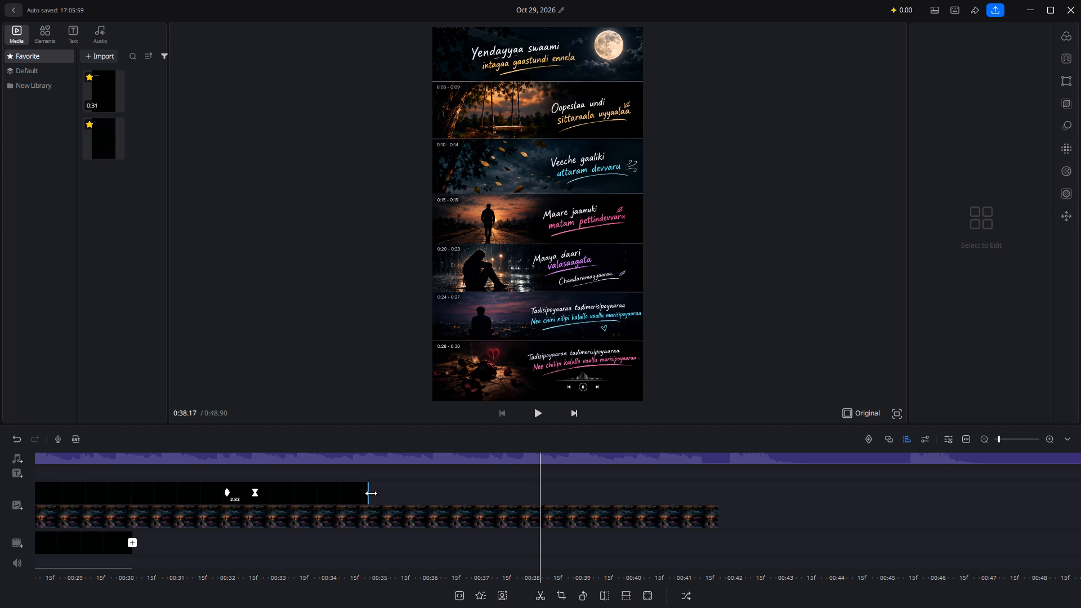
left_click_drag(371, 493, 387, 494)
left_click_drag(387, 494, 726, 494)
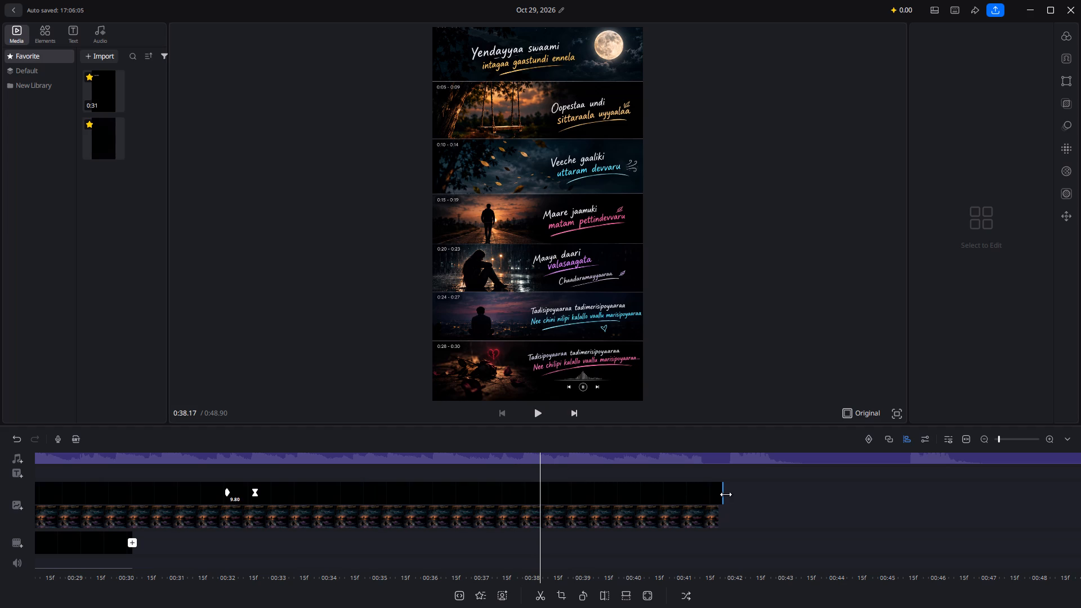
left_click_drag(726, 494, 721, 494)
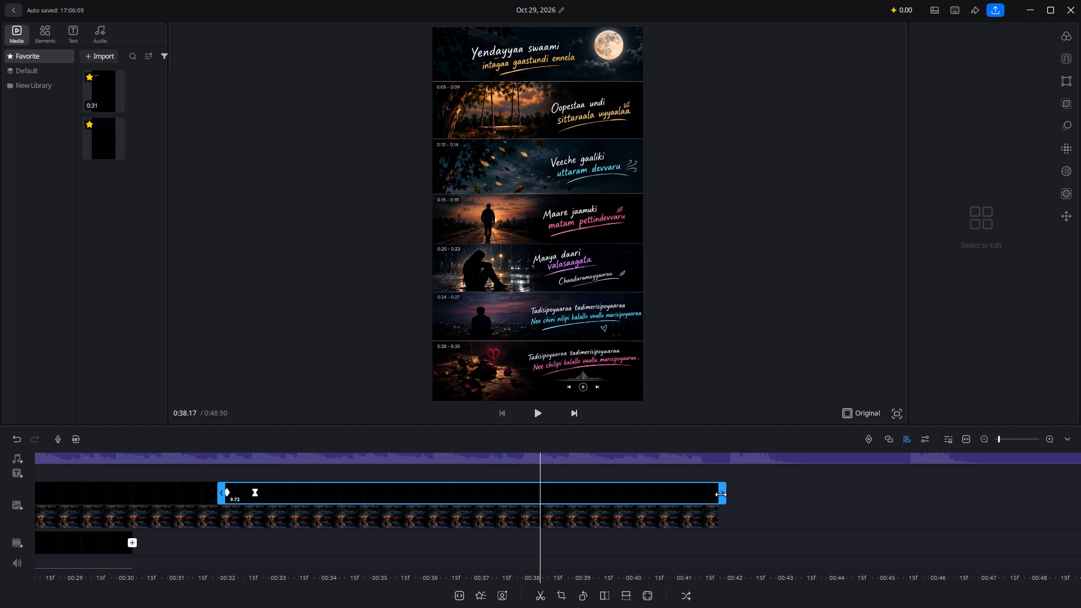
Split the song's audio clip at 0:41.75, just past the end of the lyric video, and delete the remainder.
left_click(734, 454)
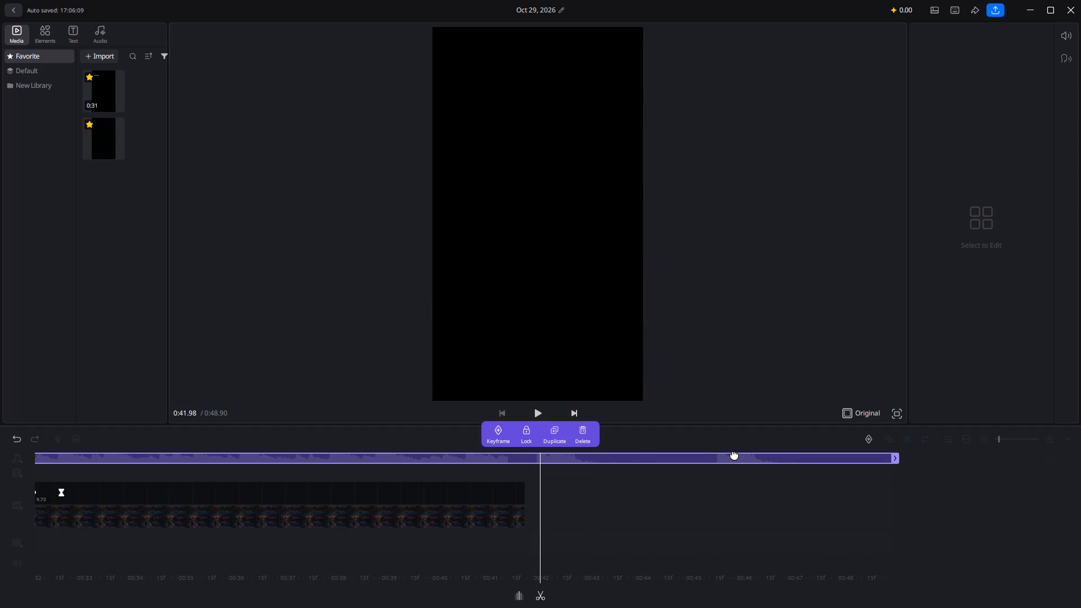
scroll(765, 460, "right", 1)
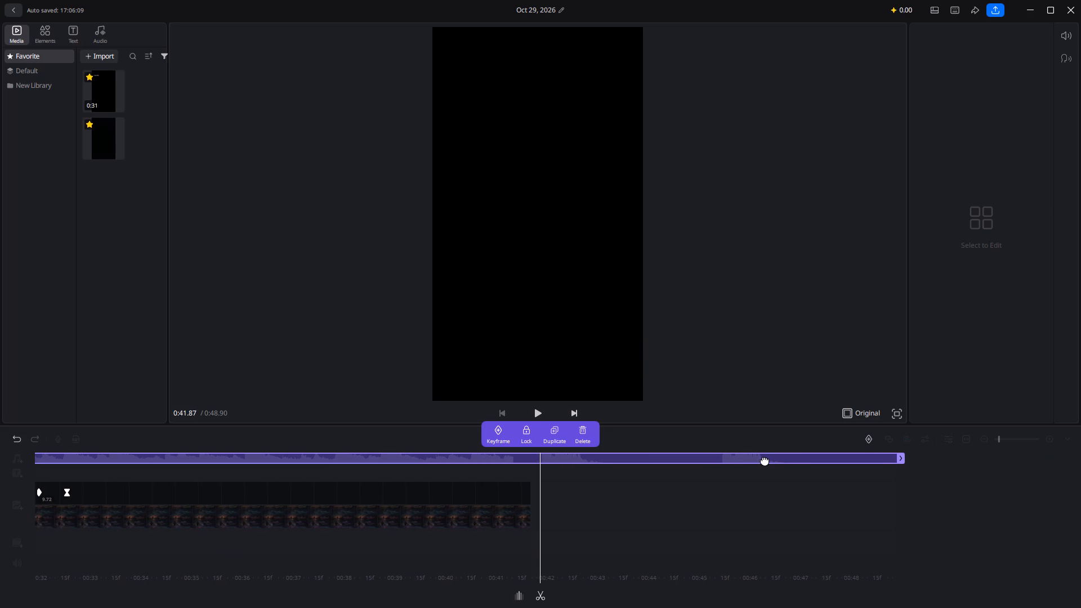
scroll(765, 460, "right", 2)
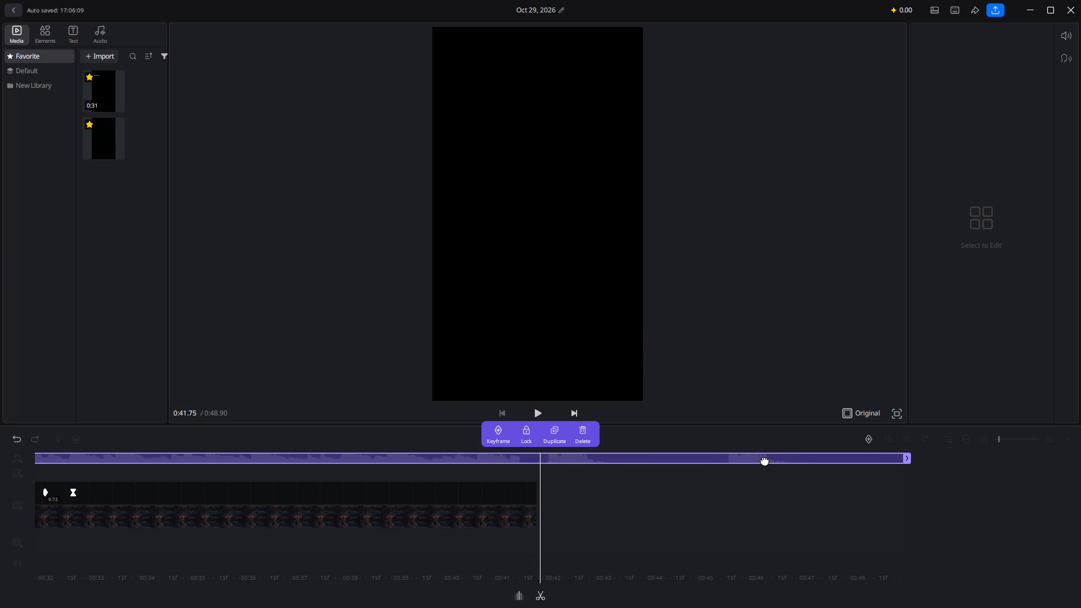
left_click(542, 599)
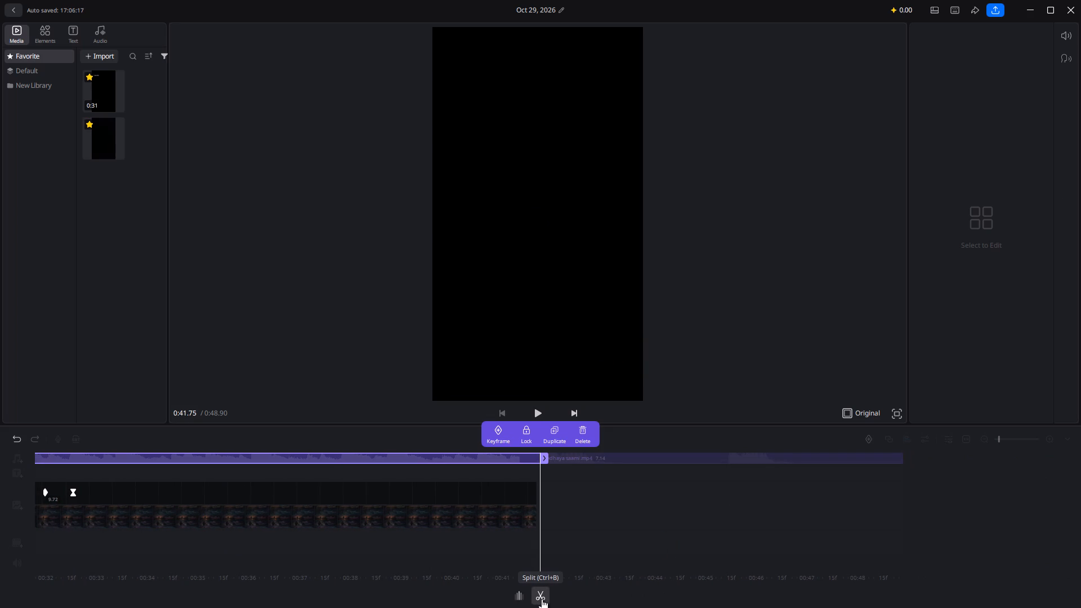
left_click(588, 458)
left_click(586, 430)
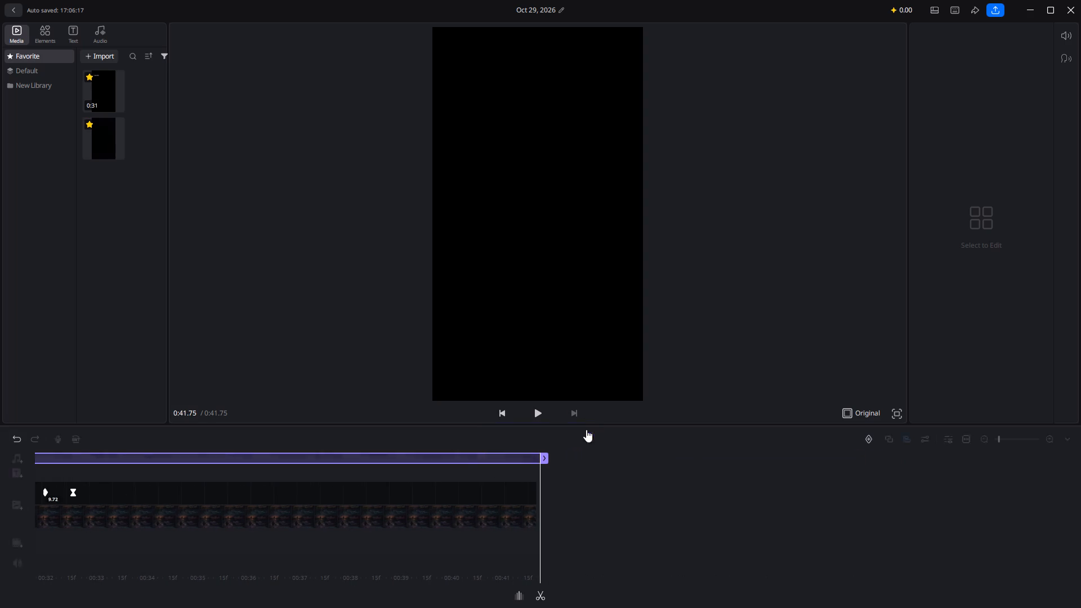
Play the video from the start to about 0:26 to check the lyric panel reveals against the song.
left_click(521, 600)
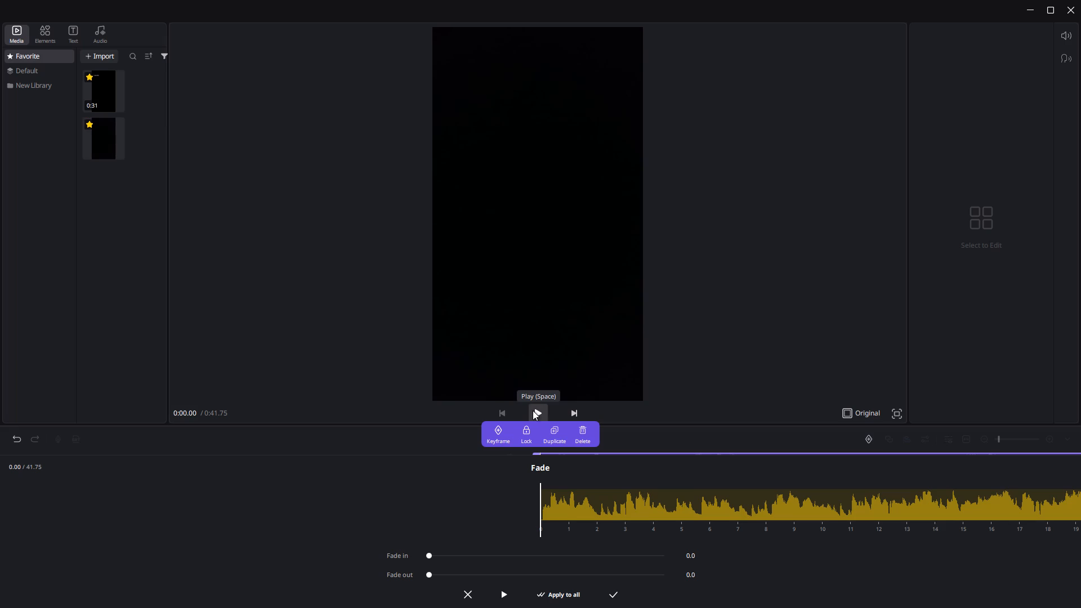
left_click(533, 410)
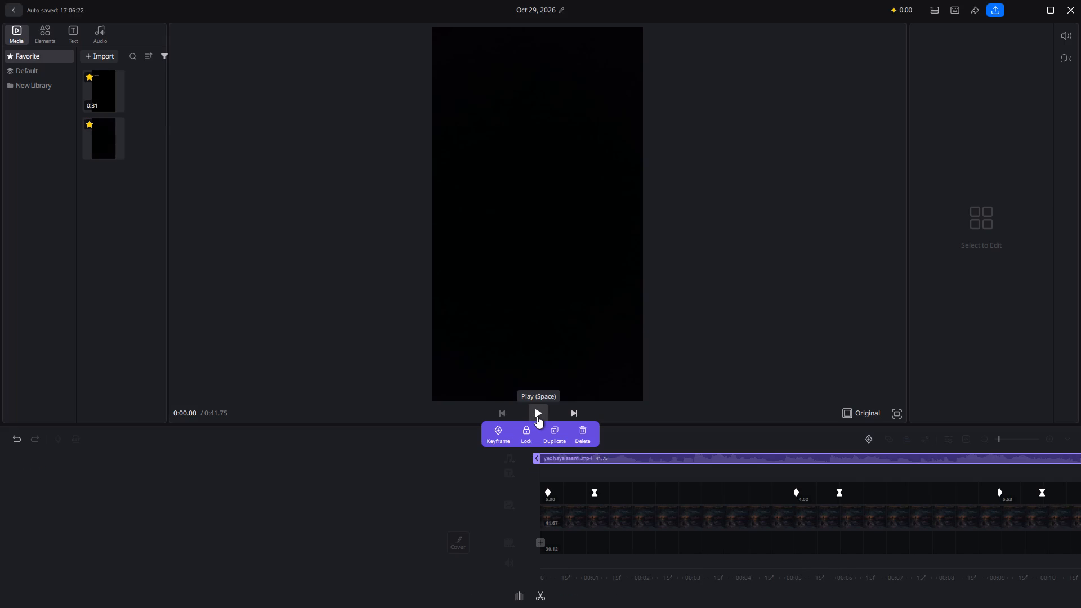
left_click(537, 416)
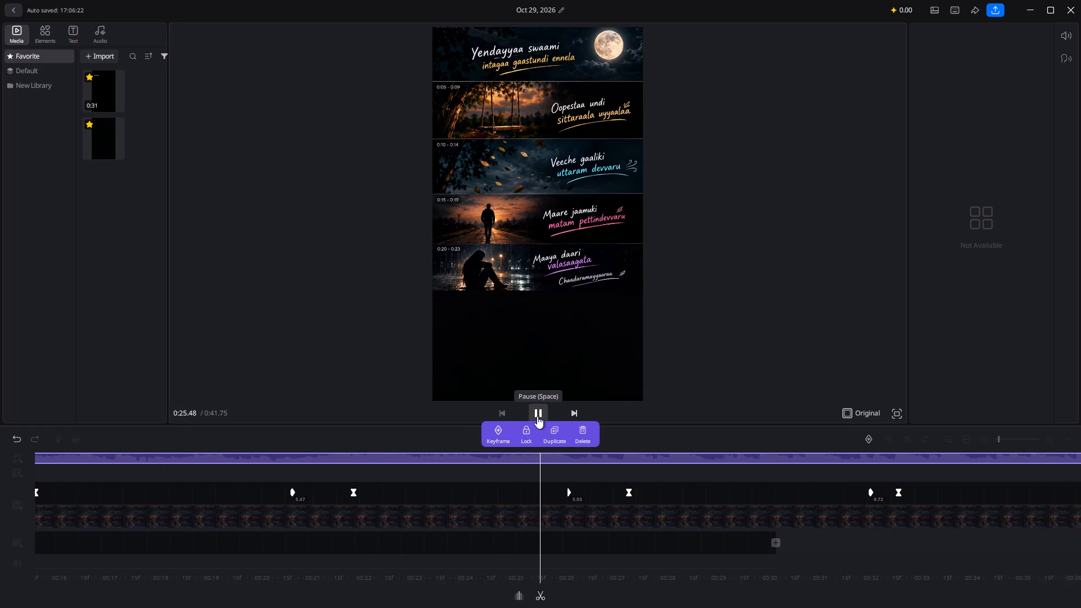
left_click(537, 416)
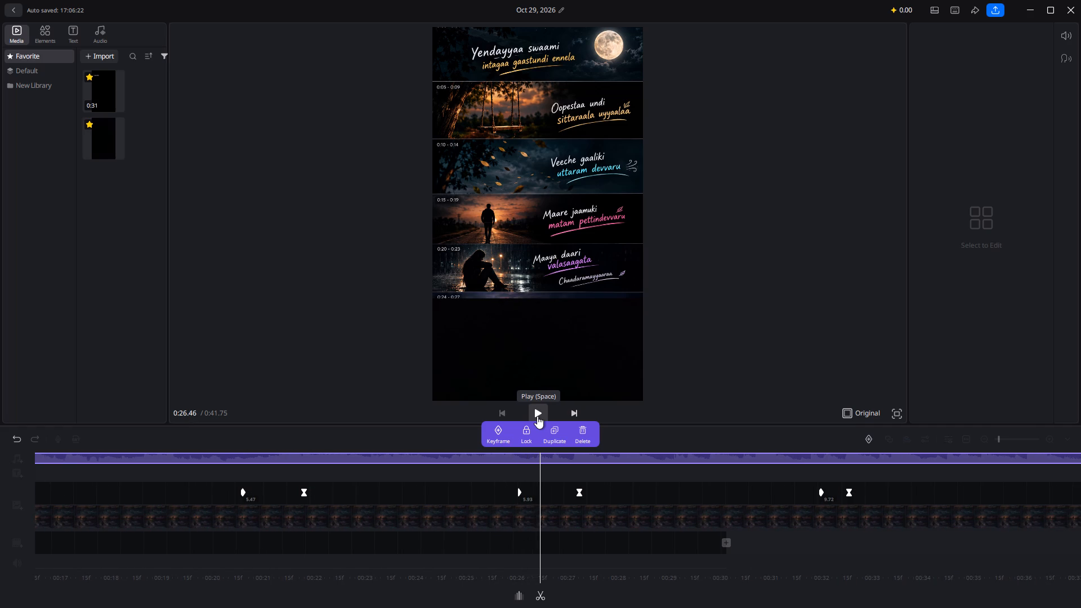
Examine the song's waveform in the Fade editor from the start to about 0:22, ending near 0:20.
left_click(518, 606)
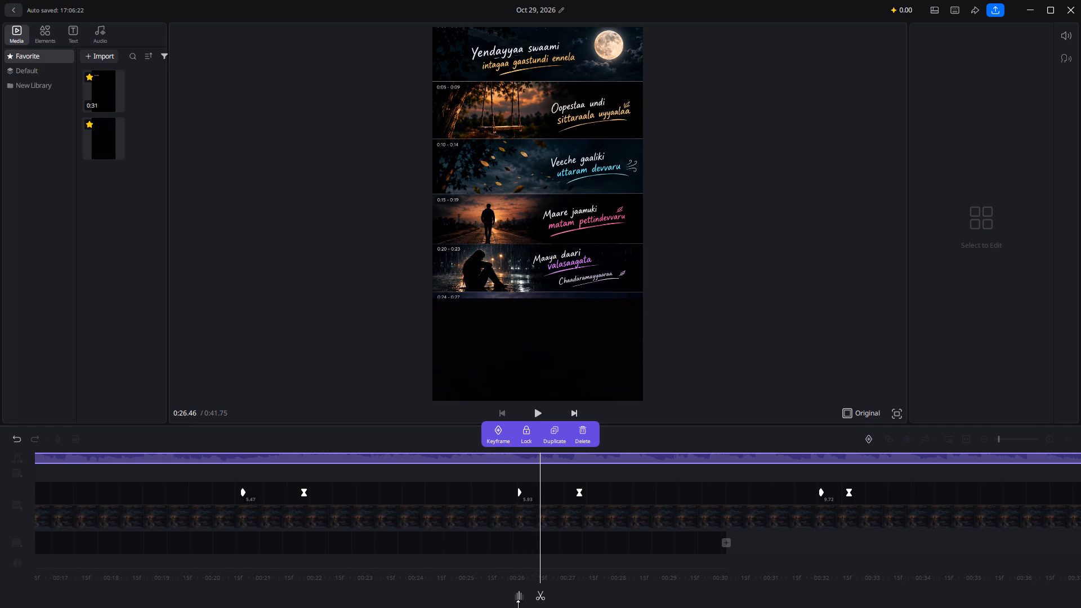
left_click(519, 599)
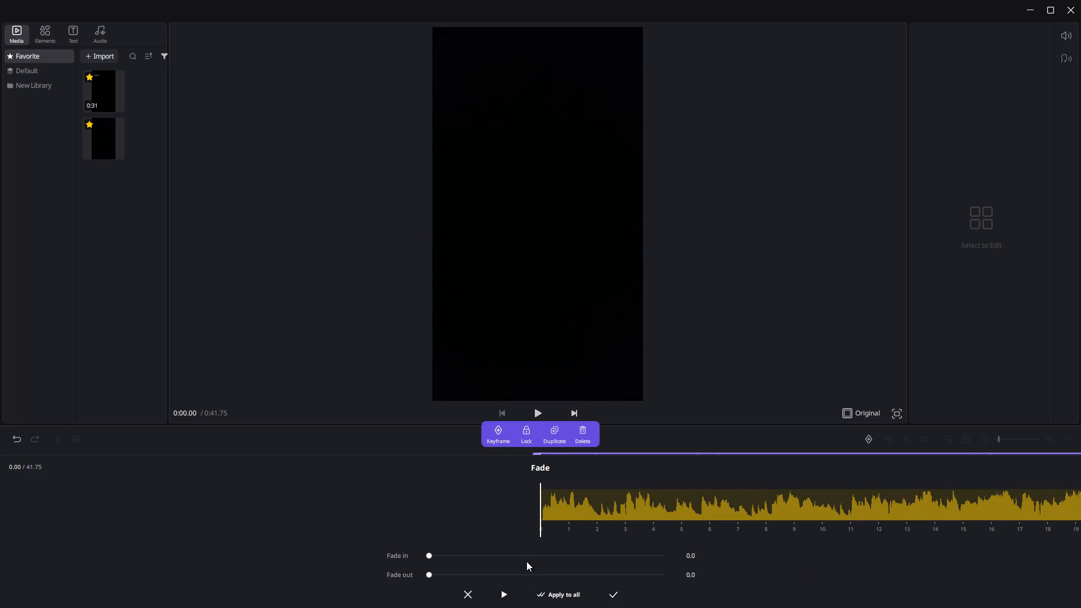
scroll(595, 513, "left", 11)
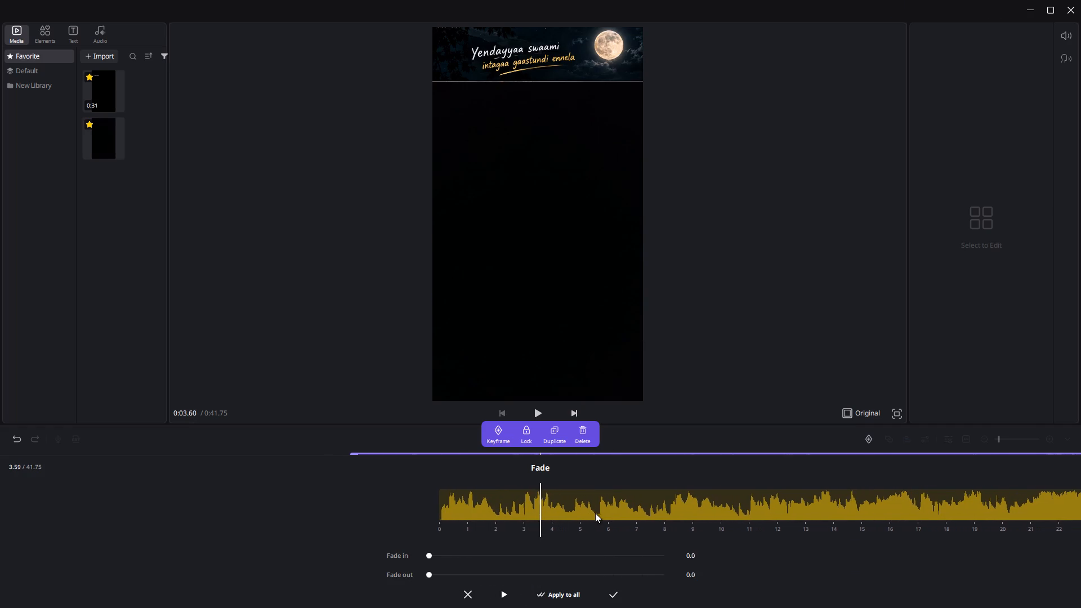
scroll(578, 515, "left", 13)
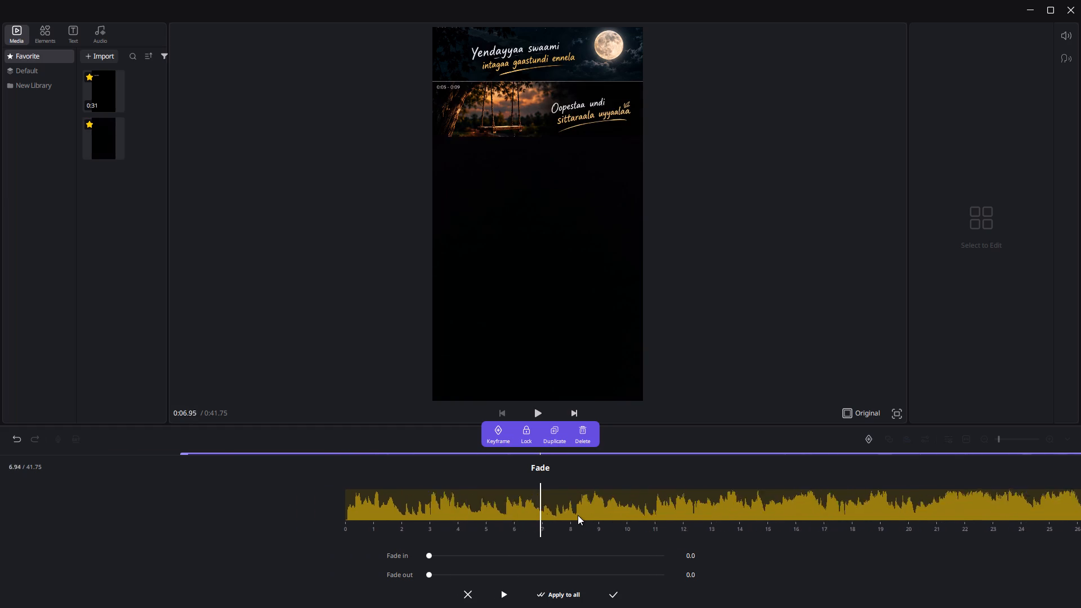
scroll(578, 515, "left", 11)
scroll(578, 515, "right", 3)
scroll(578, 515, "left", 2)
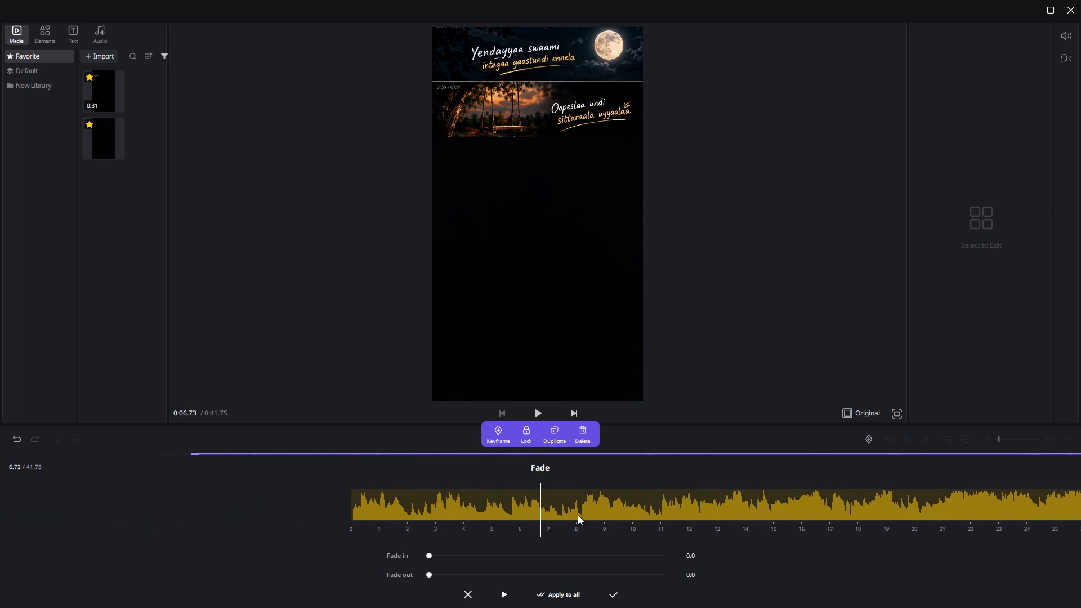
scroll(578, 515, "left", 7)
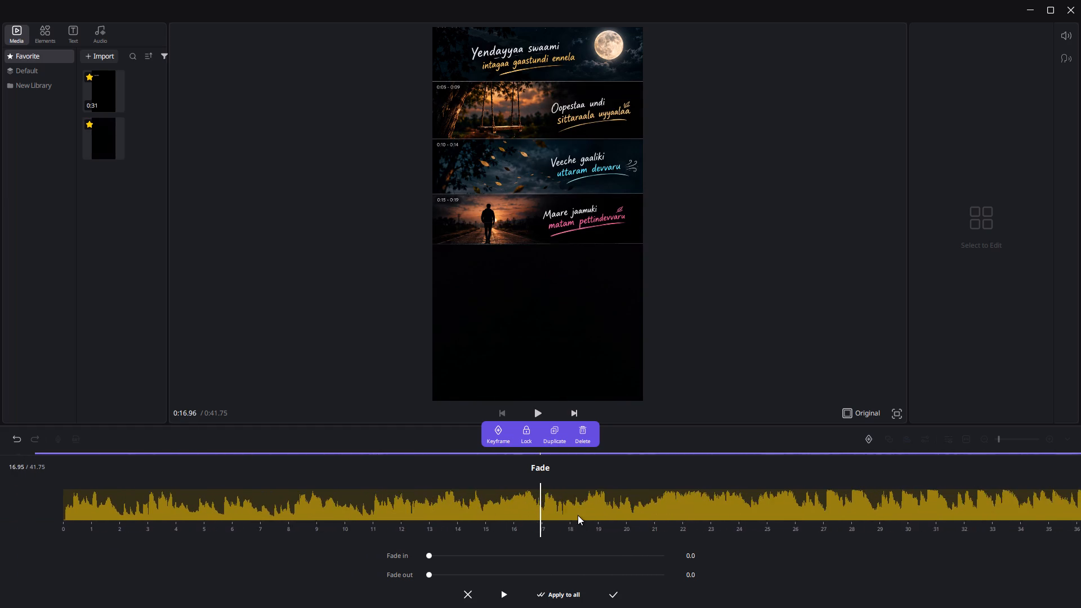
scroll(578, 515, "left", 4)
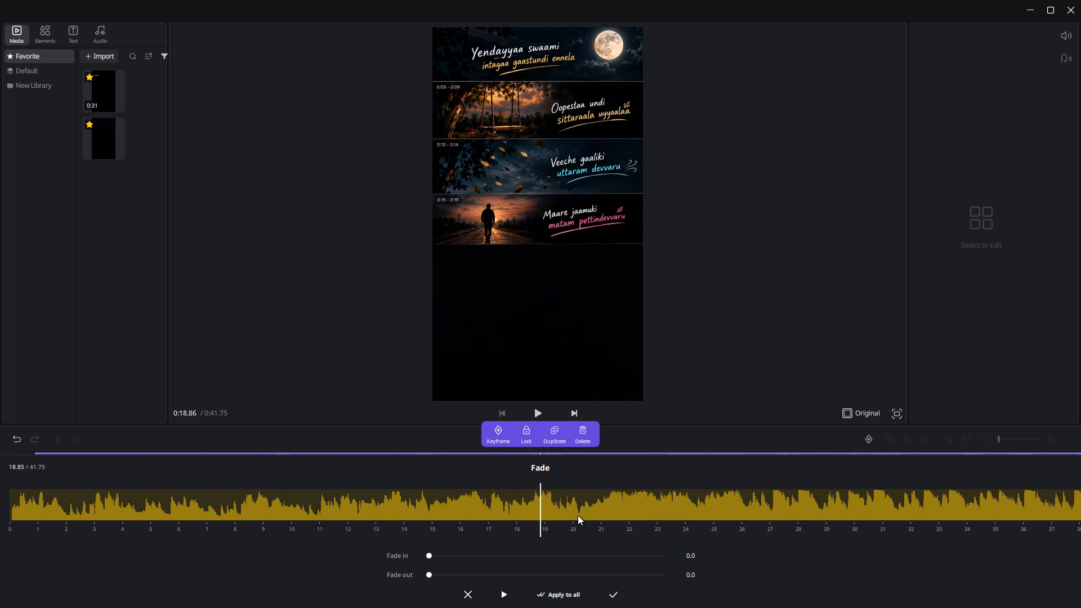
scroll(578, 515, "left", 1)
scroll(578, 515, "up", 1)
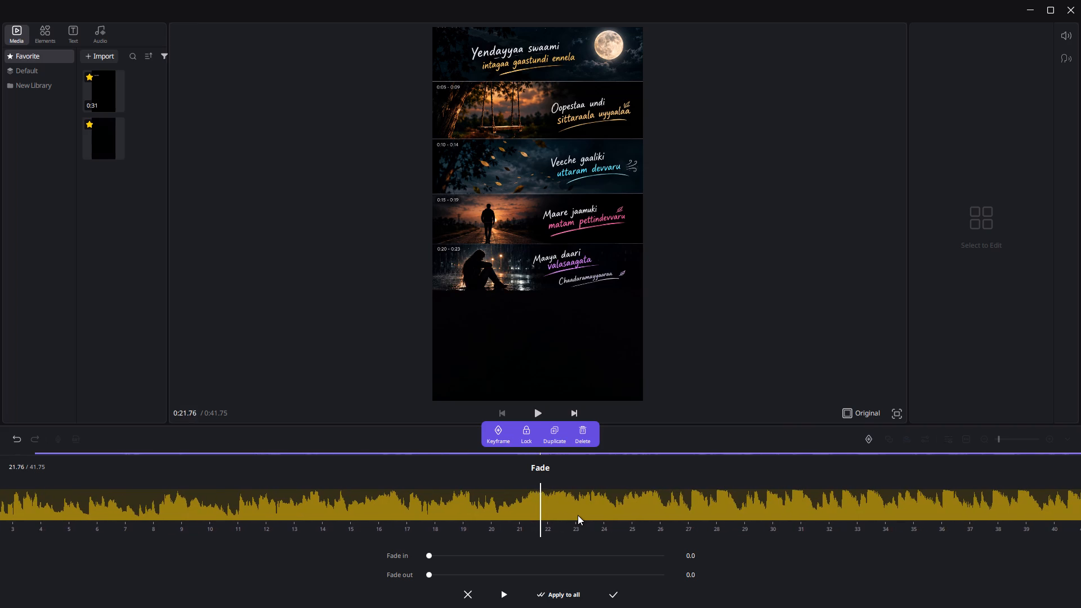
scroll(578, 515, "up", 1)
scroll(578, 515, "right", 3)
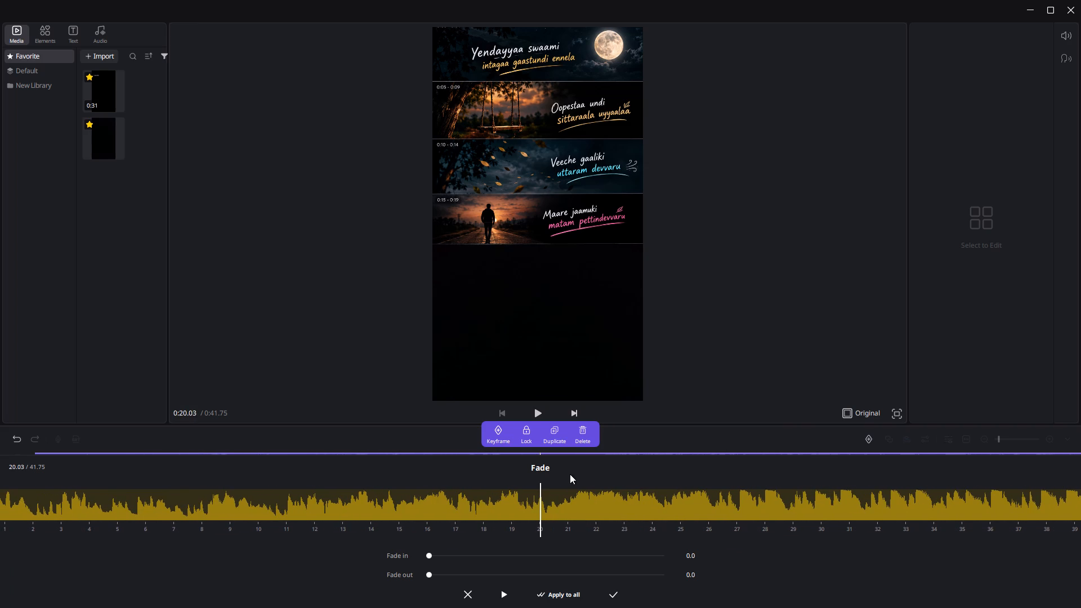
Play the video from about 0:20 to 0:28 to check the song against the fifth and sixth lyric panels.
left_click(533, 413)
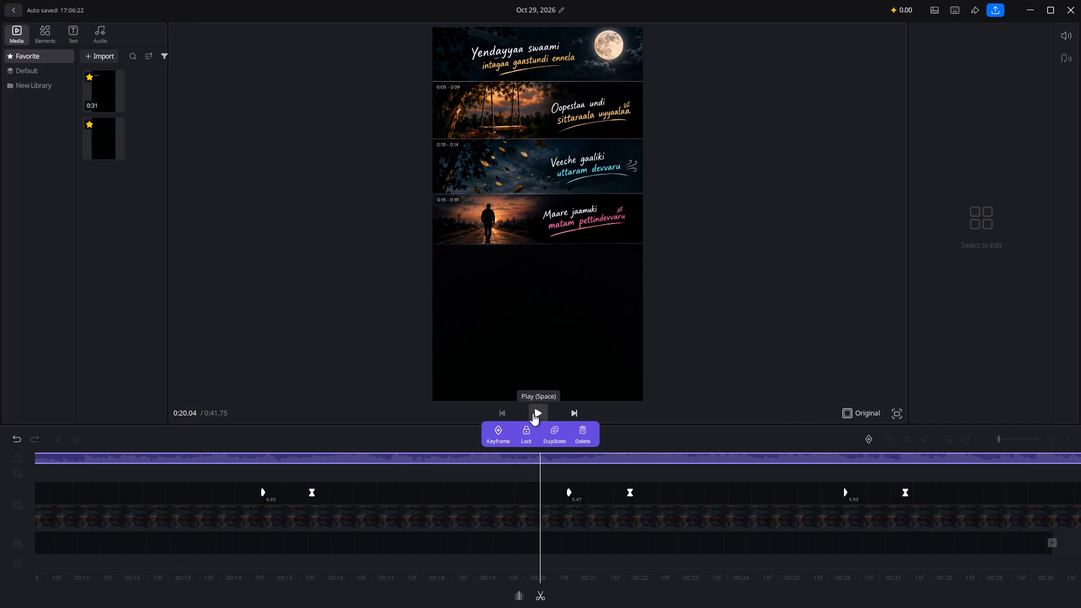
left_click(533, 413)
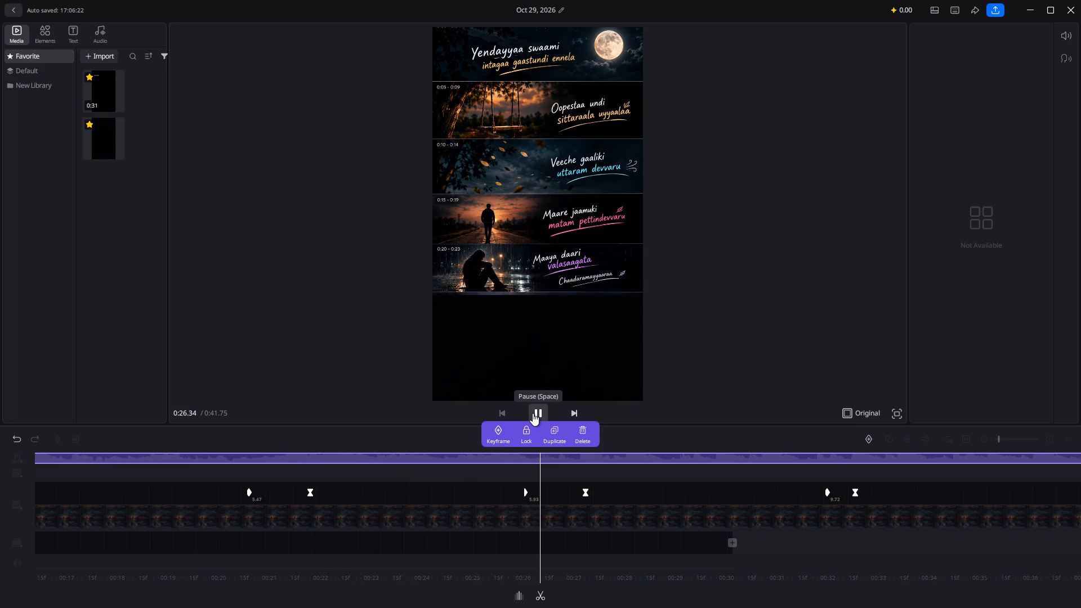
left_click(533, 413)
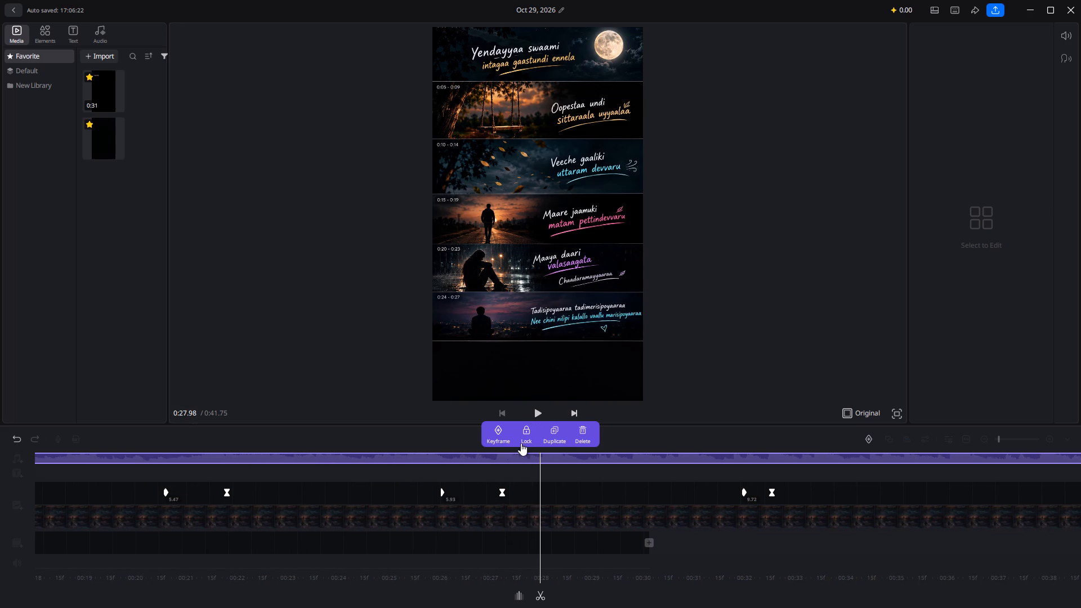
left_click(516, 463)
Reopen the Fade editor for the song's audio clip and add a keyframe at 0:19.82.
left_click(519, 602)
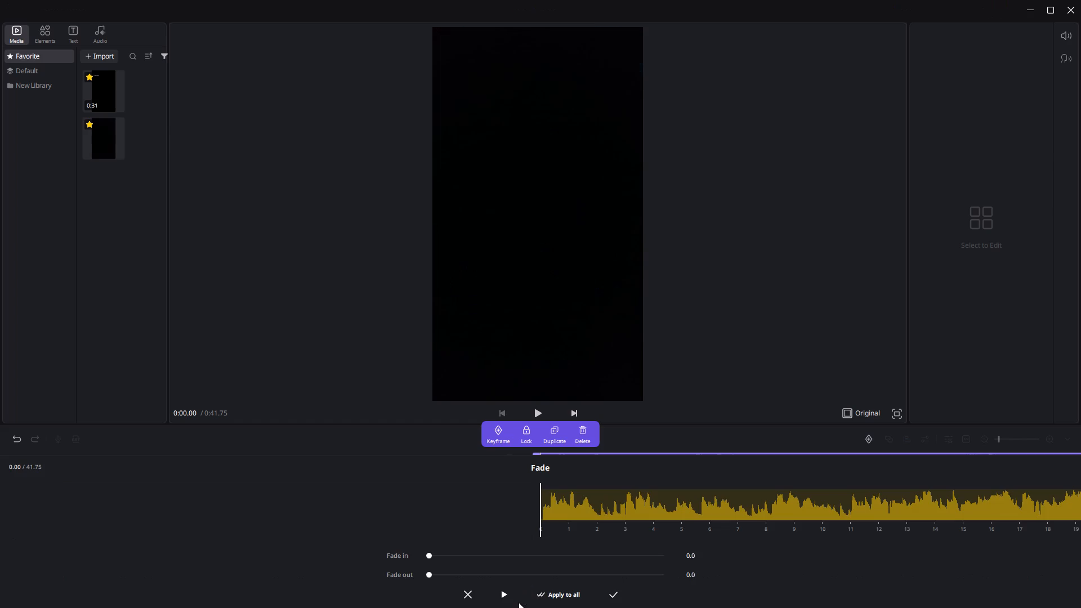
scroll(791, 512, "left", 16)
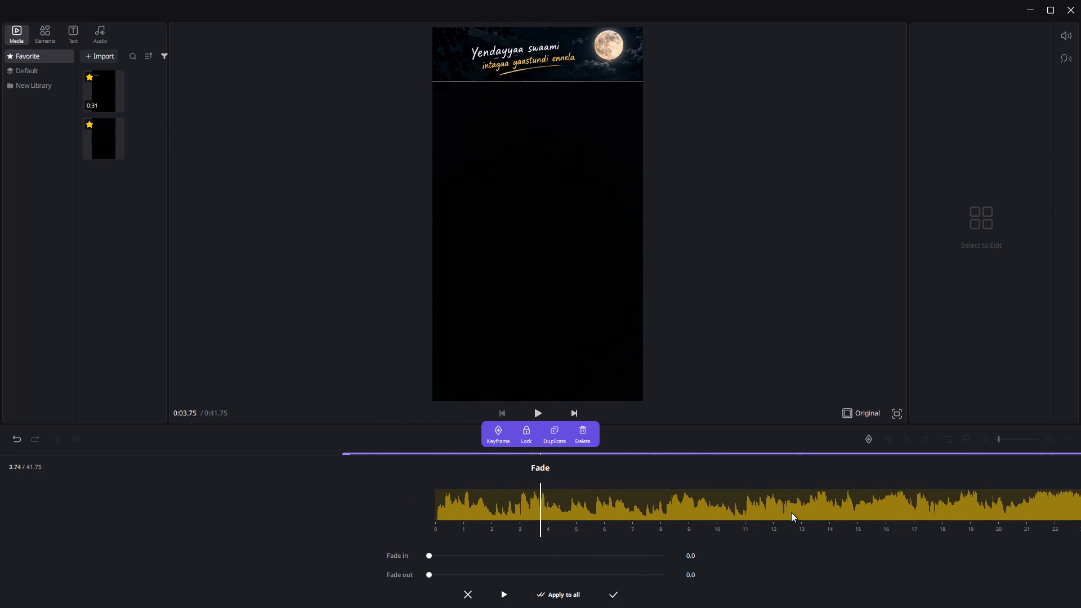
scroll(791, 512, "left", 13)
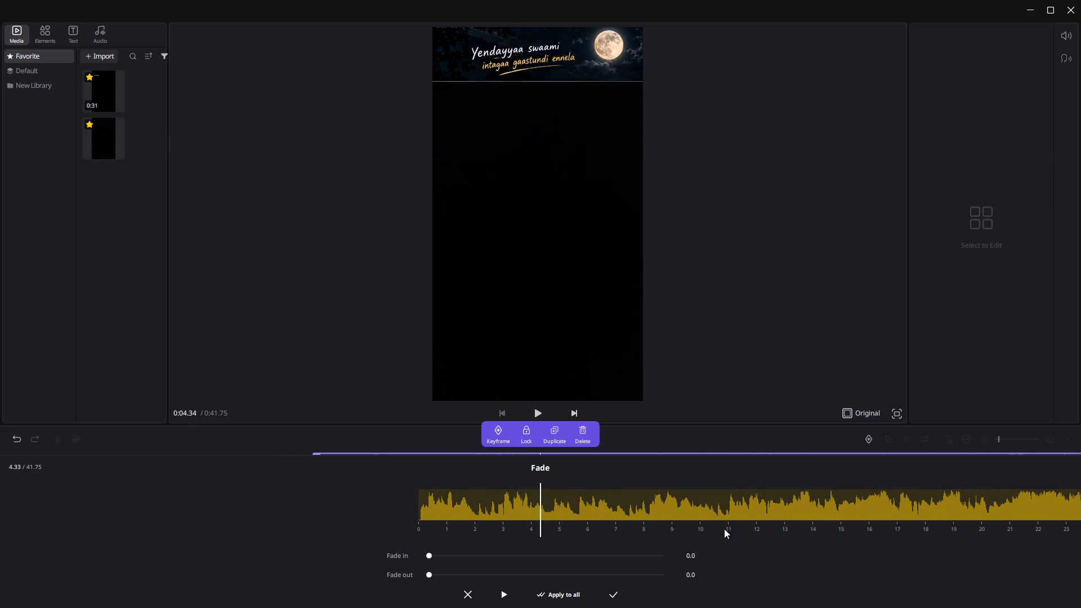
scroll(724, 529, "left", 1)
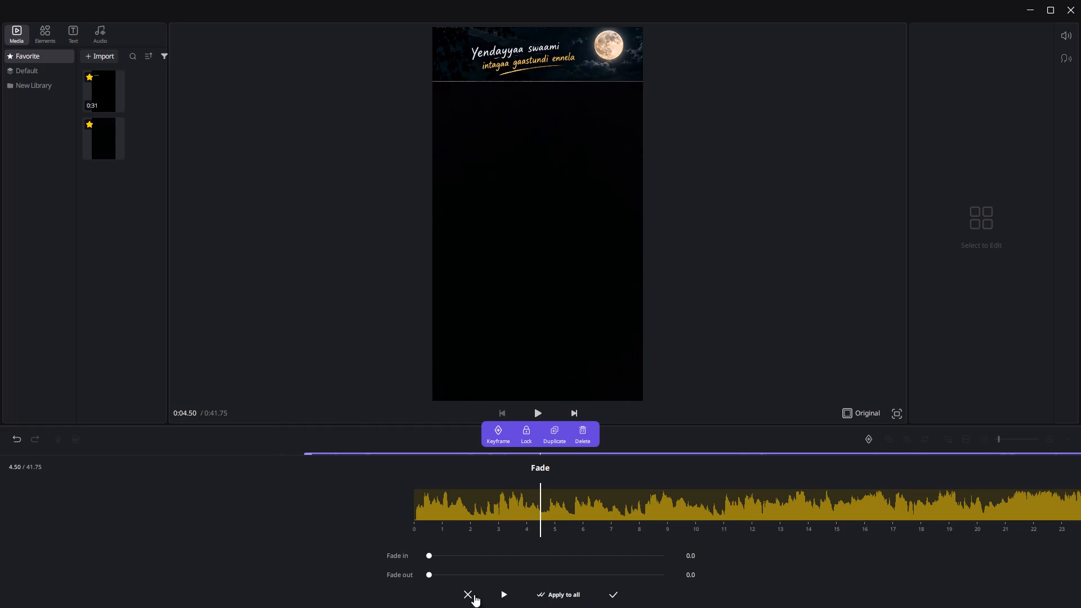
scroll(765, 513, "left", 20)
scroll(765, 513, "left", 18)
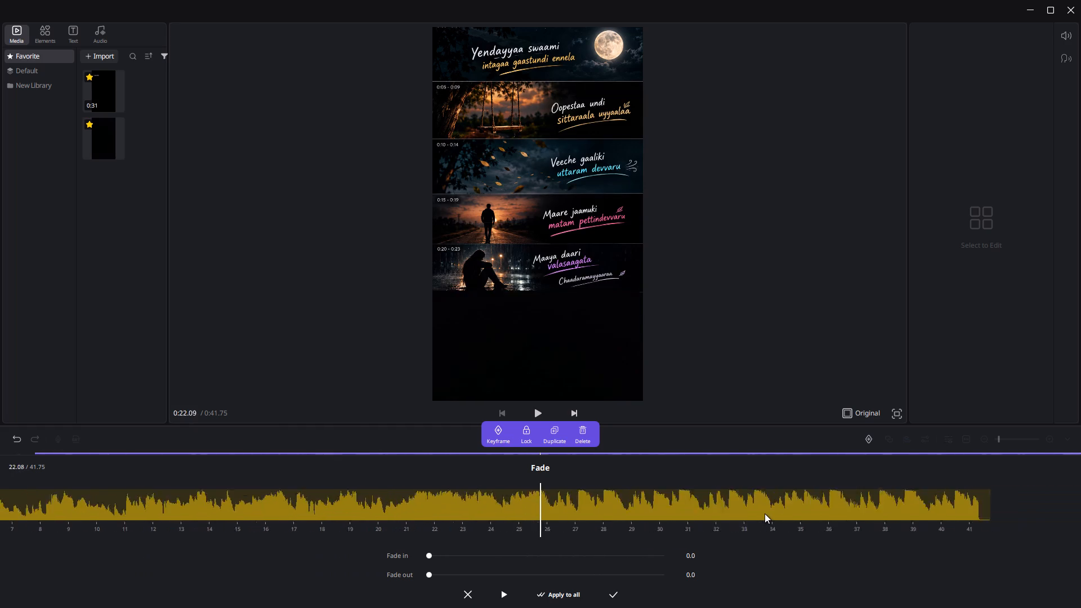
scroll(765, 513, "left", 6)
scroll(765, 513, "right", 7)
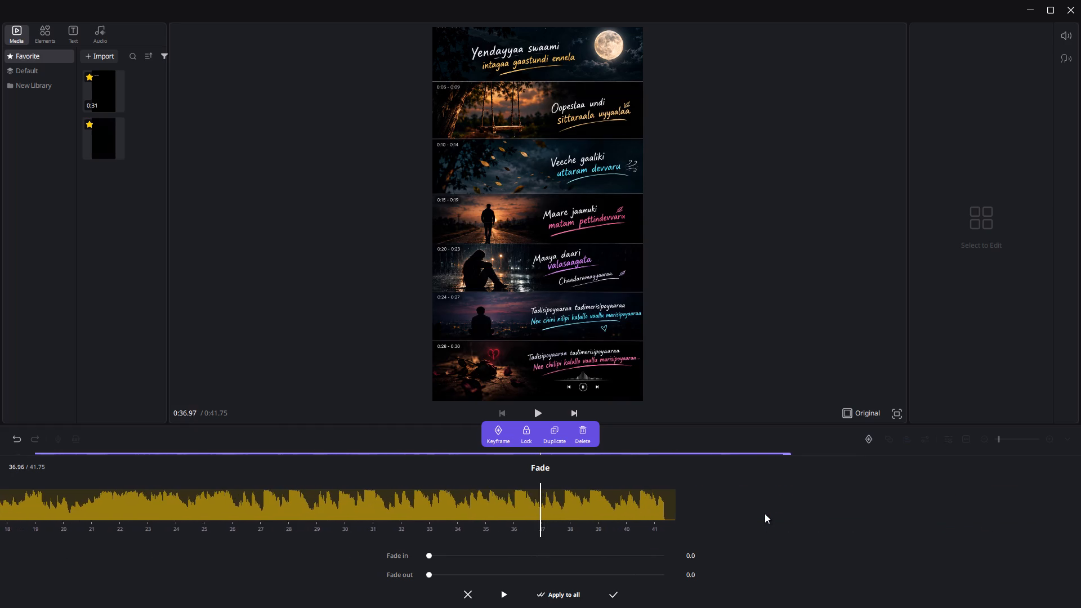
scroll(765, 513, "right", 14)
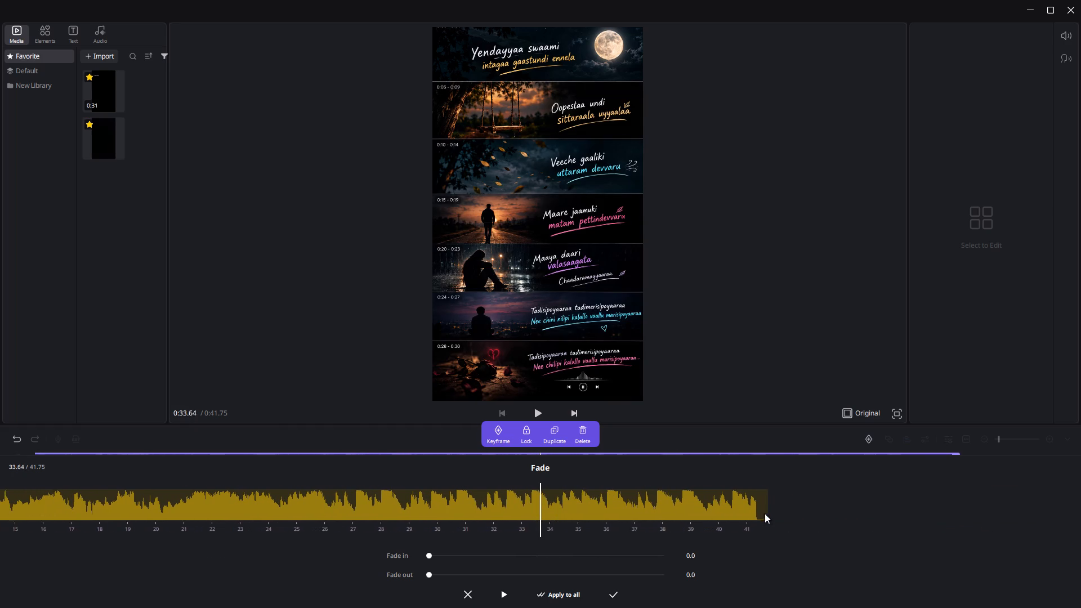
scroll(765, 513, "right", 17)
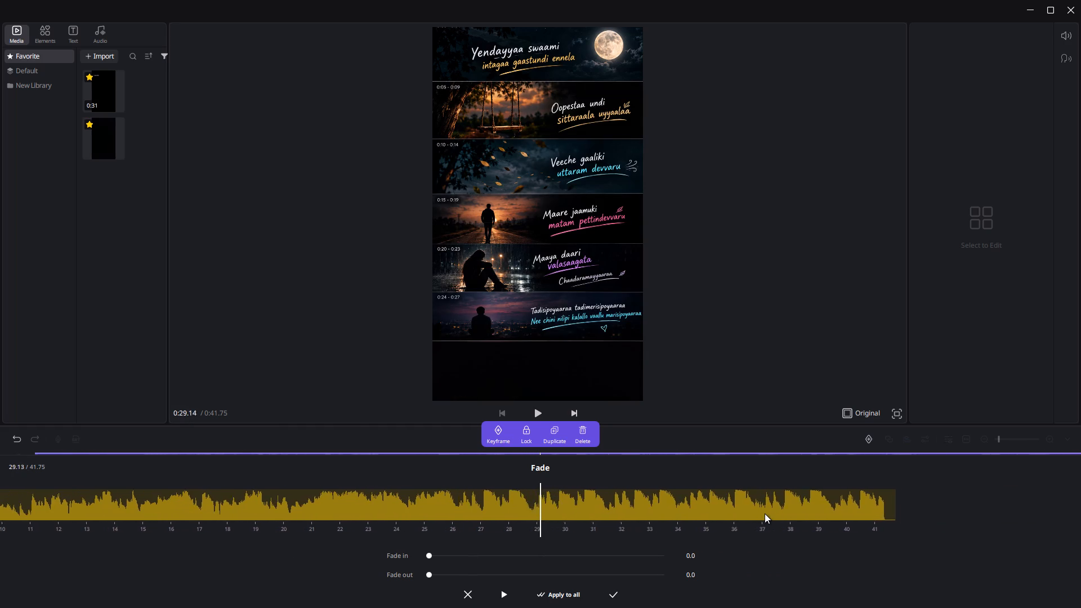
scroll(765, 513, "right", 17)
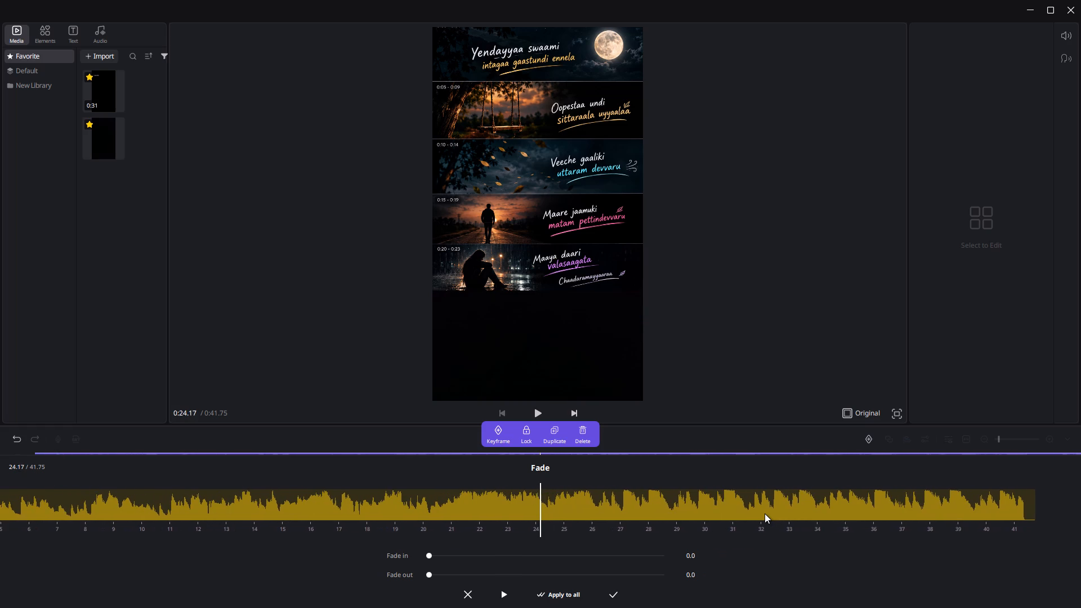
scroll(765, 513, "right", 8)
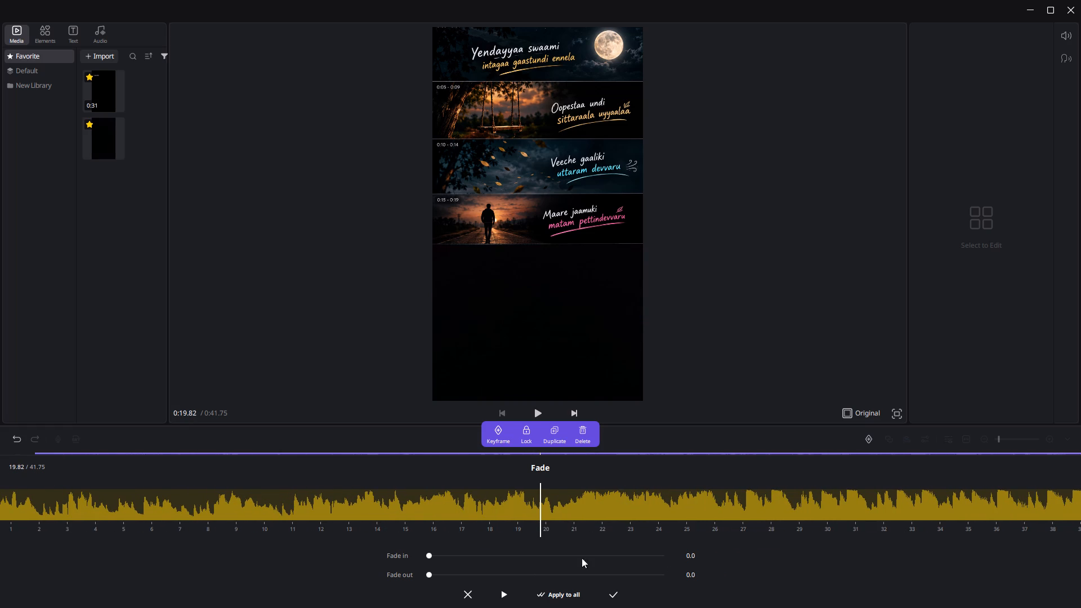
left_click(492, 440)
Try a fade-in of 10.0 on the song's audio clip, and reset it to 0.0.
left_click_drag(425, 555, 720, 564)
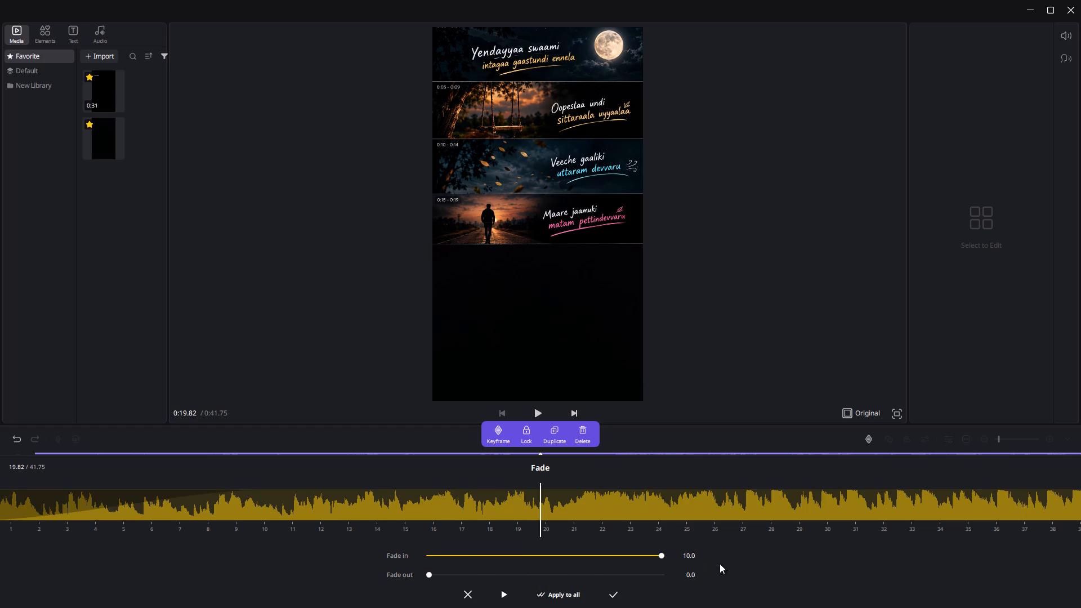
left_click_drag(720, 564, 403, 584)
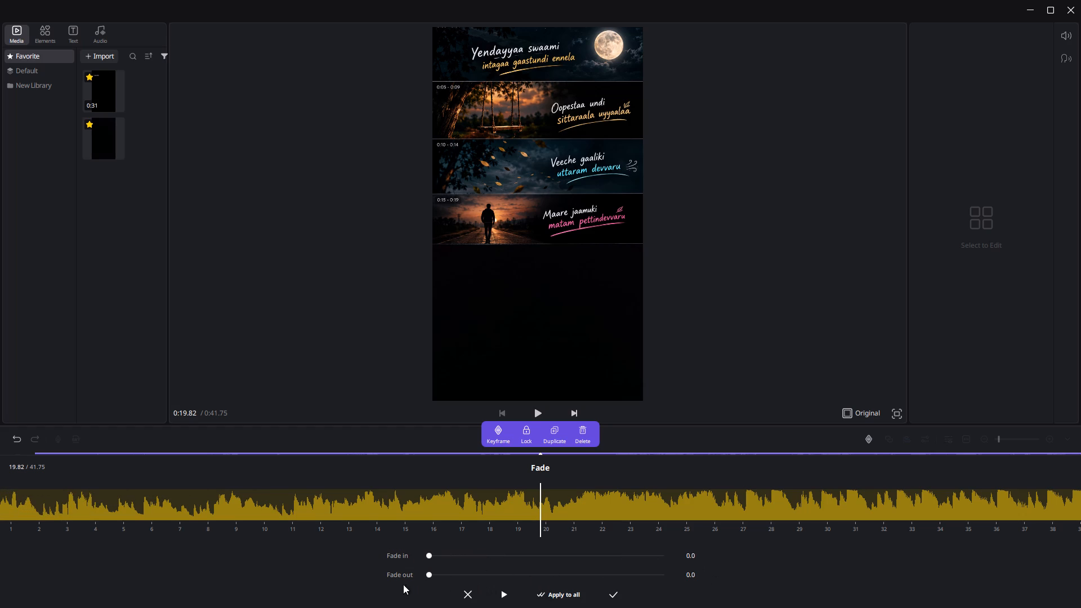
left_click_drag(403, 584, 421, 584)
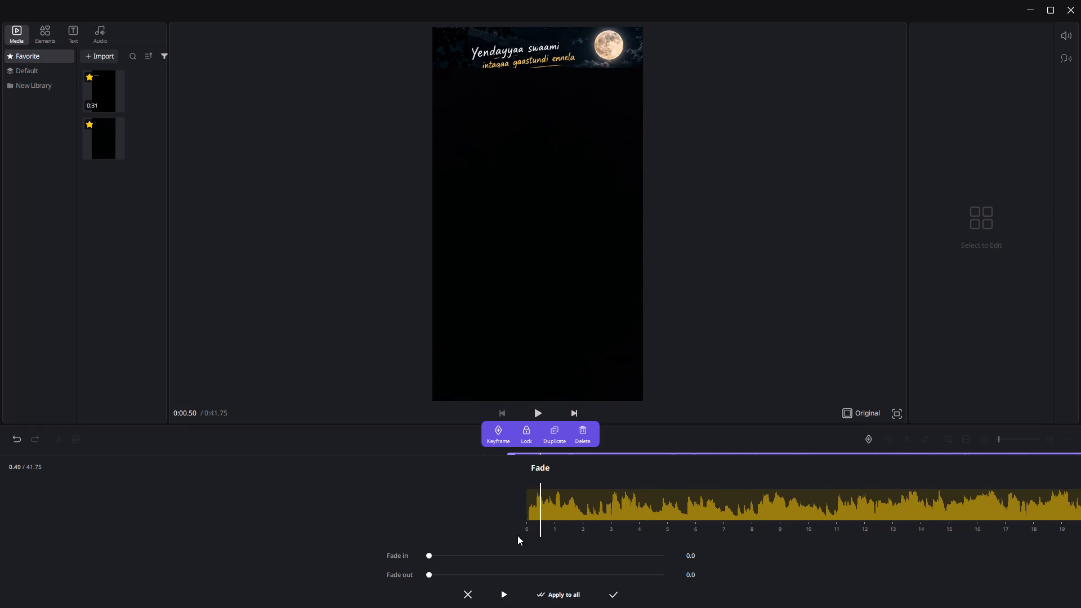
Add another keyframe to the song's audio clip at 0:20.06, just after the first one.
scroll(615, 535, "left", 20)
scroll(615, 535, "left", 20)
scroll(615, 535, "left", 19)
scroll(615, 535, "right", 2)
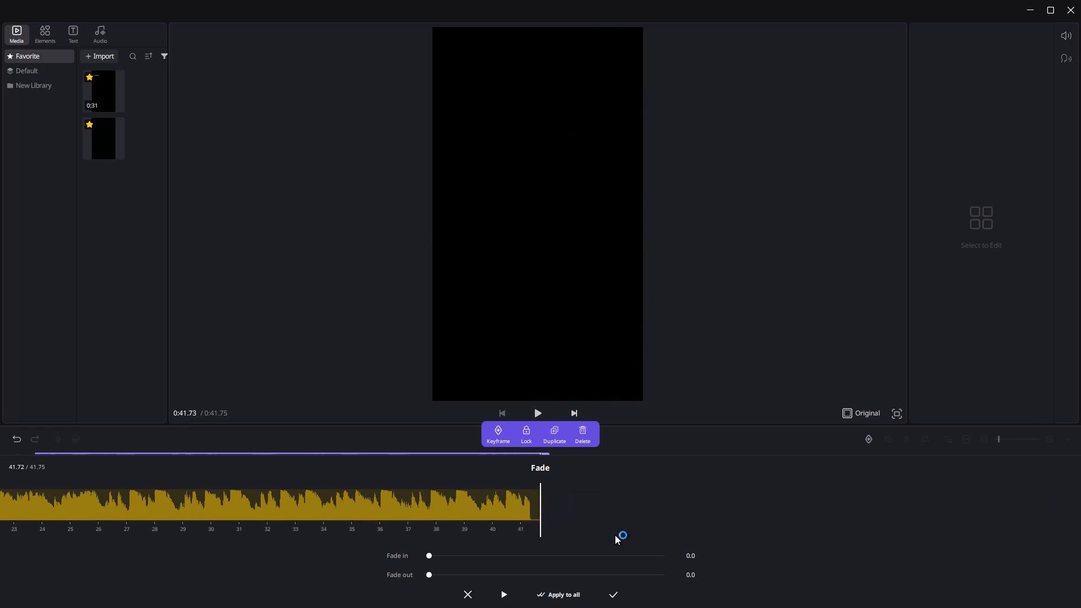
scroll(615, 535, "right", 20)
scroll(615, 535, "right", 3)
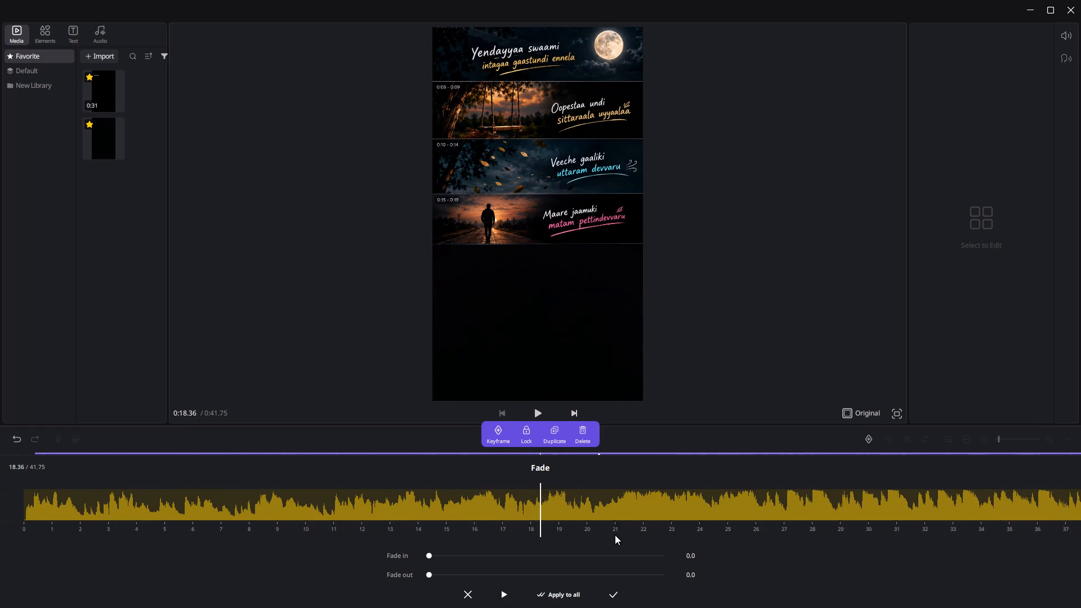
left_click(498, 433)
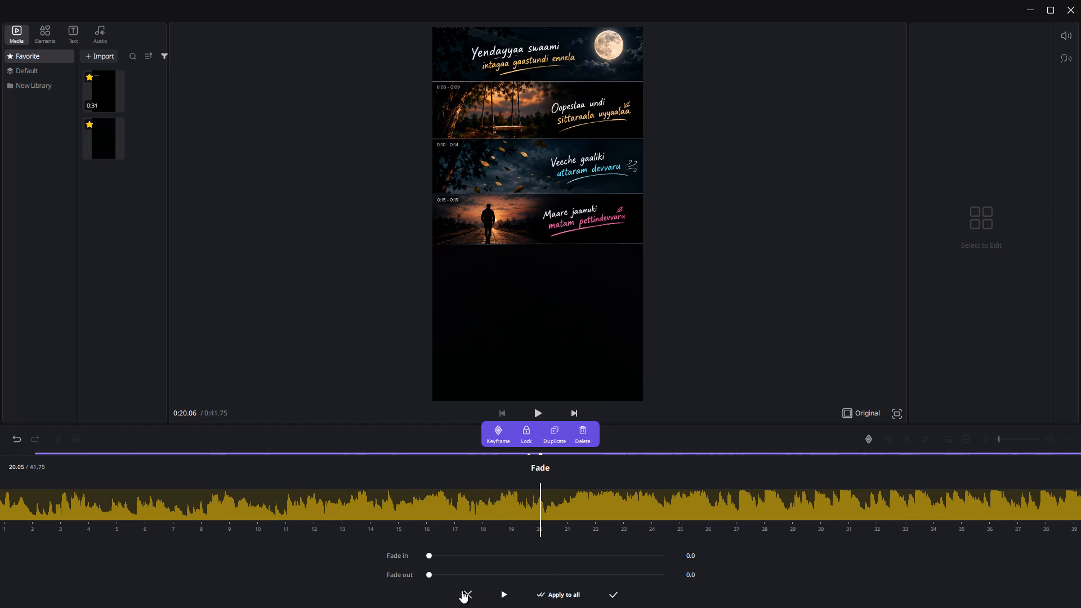
scroll(494, 552, "down", 1)
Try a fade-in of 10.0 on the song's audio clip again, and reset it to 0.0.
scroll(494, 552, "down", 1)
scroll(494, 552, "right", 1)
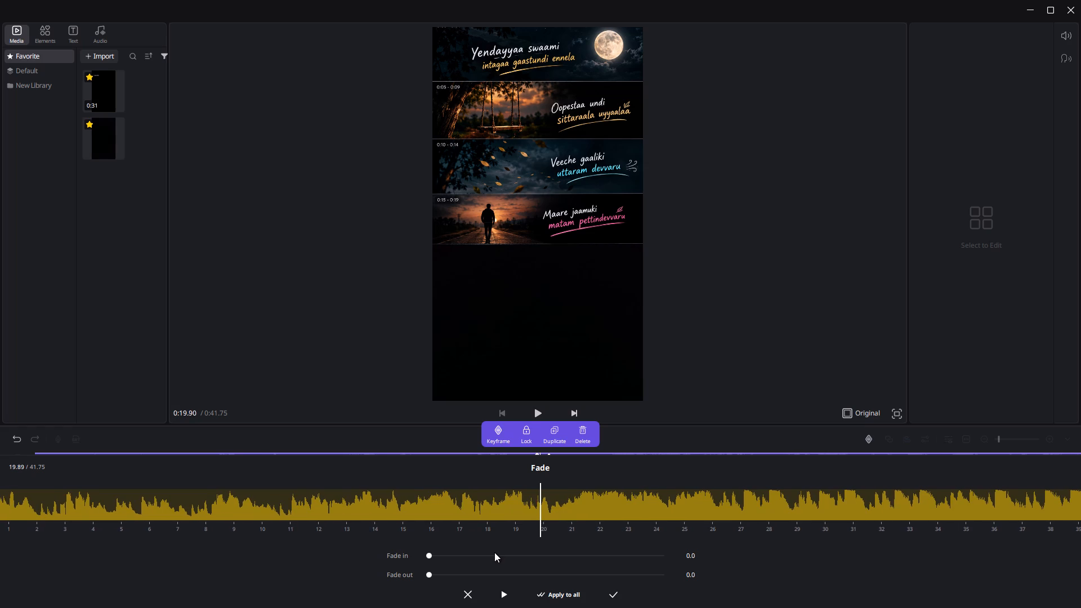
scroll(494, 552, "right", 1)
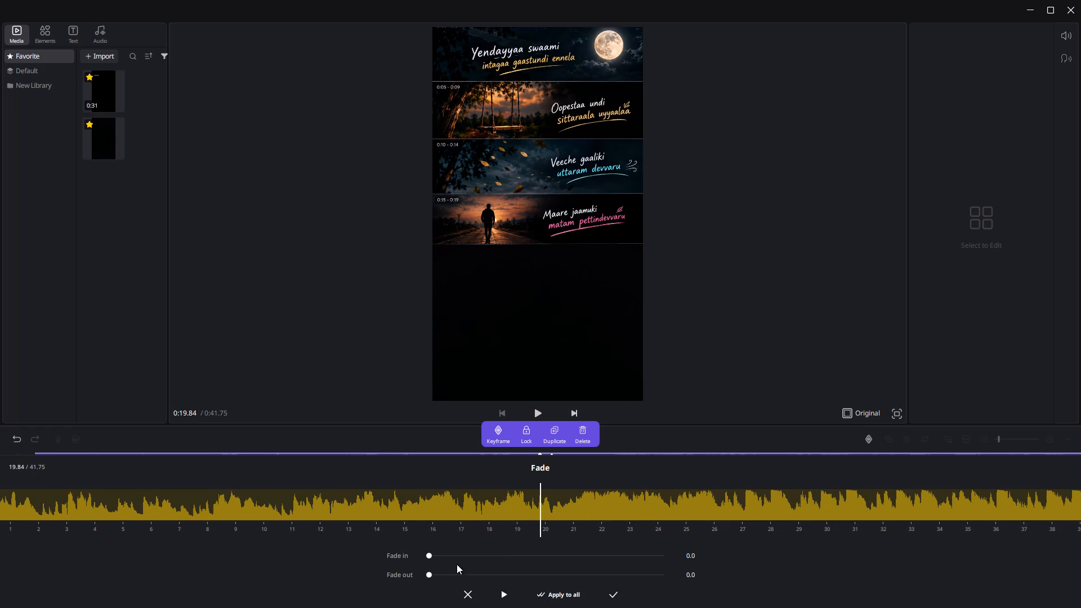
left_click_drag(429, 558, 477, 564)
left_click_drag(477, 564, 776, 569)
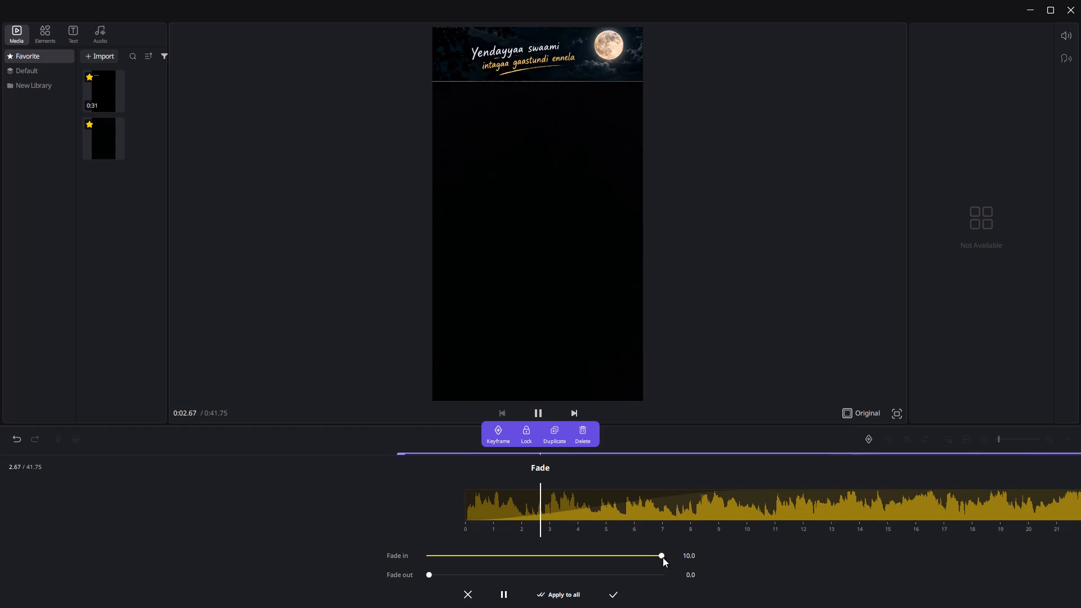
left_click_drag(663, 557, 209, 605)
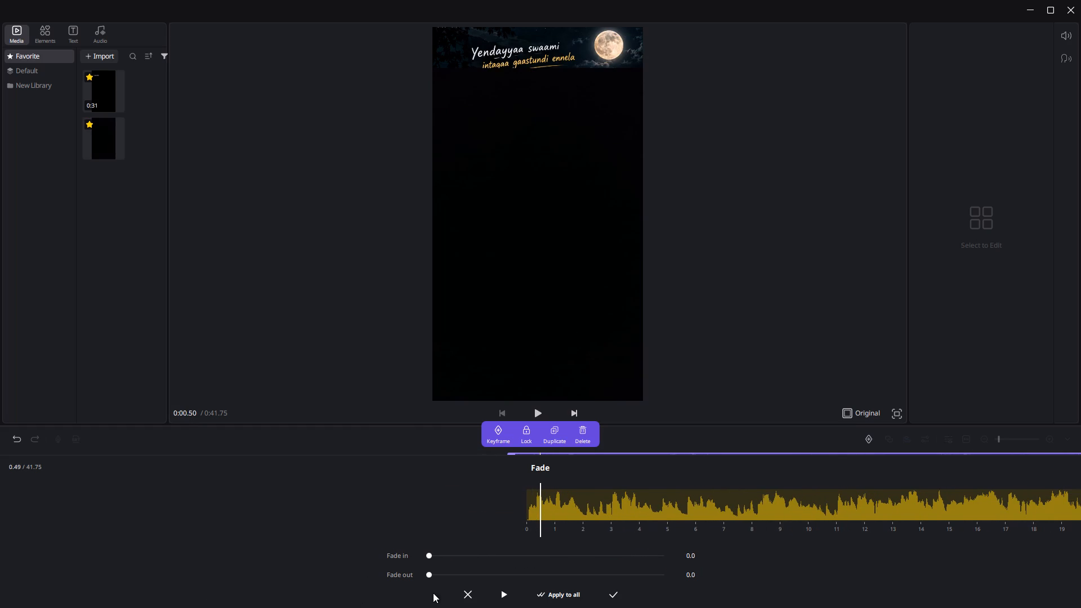
Set the song's audio clip to a fade-out of 2.9 and a fade-in of 2.5, and leave the Fade editor.
left_click_drag(429, 578, 621, 568)
left_click_drag(621, 568, 497, 578)
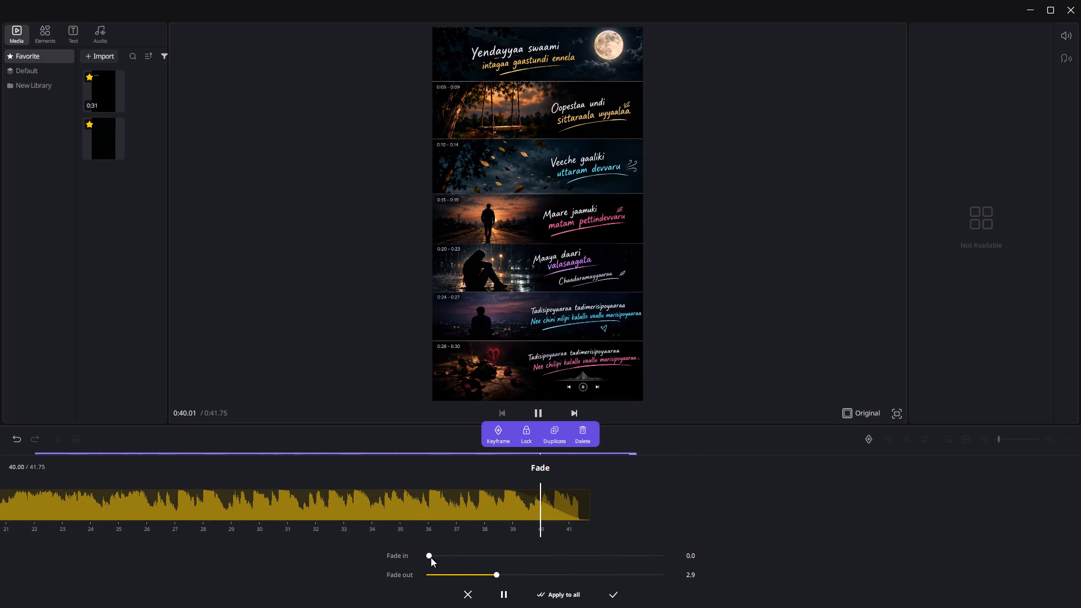
left_click_drag(431, 555, 487, 569)
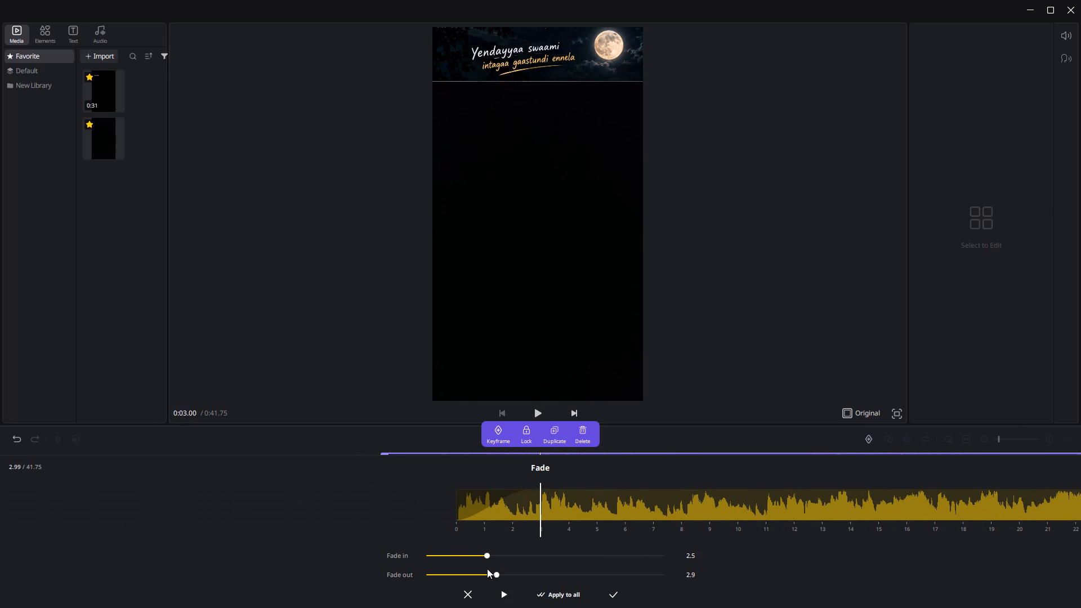
left_click(532, 411)
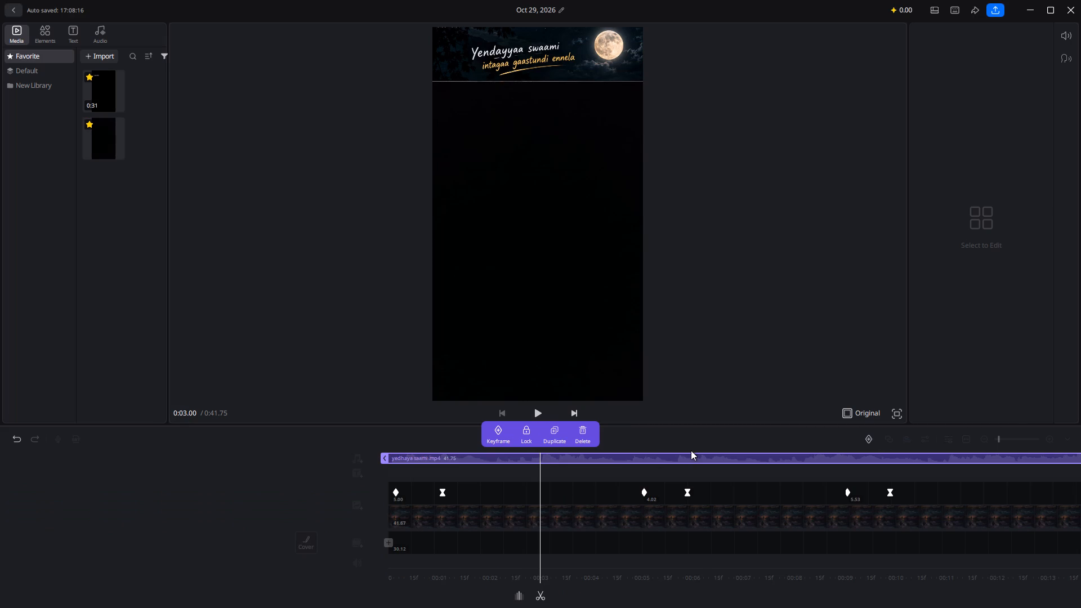
Play the video from 0:03 to check how the song sounds with its fades.
left_click(535, 406)
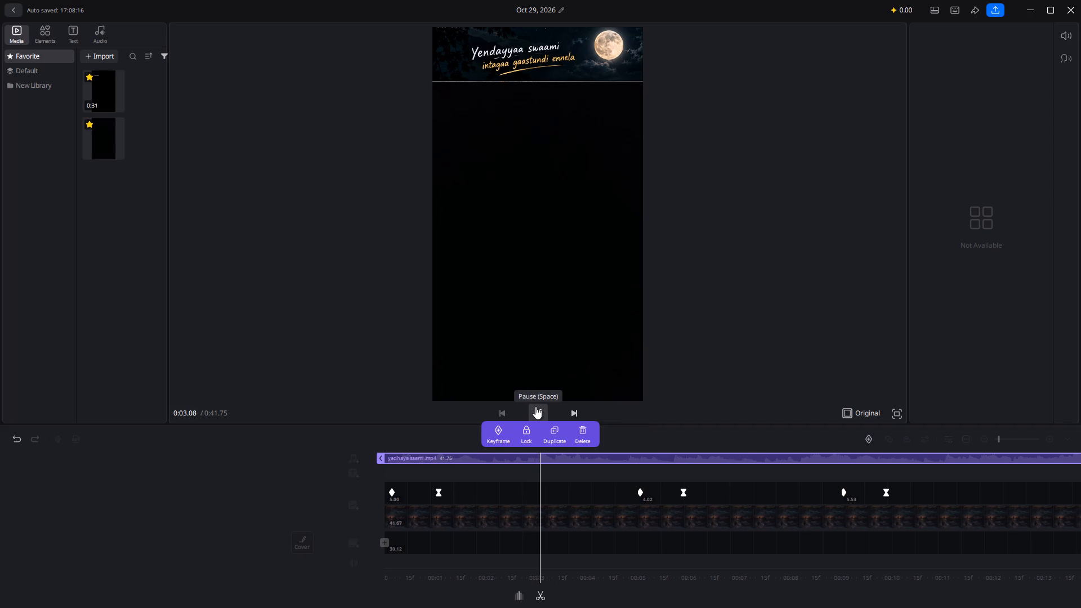
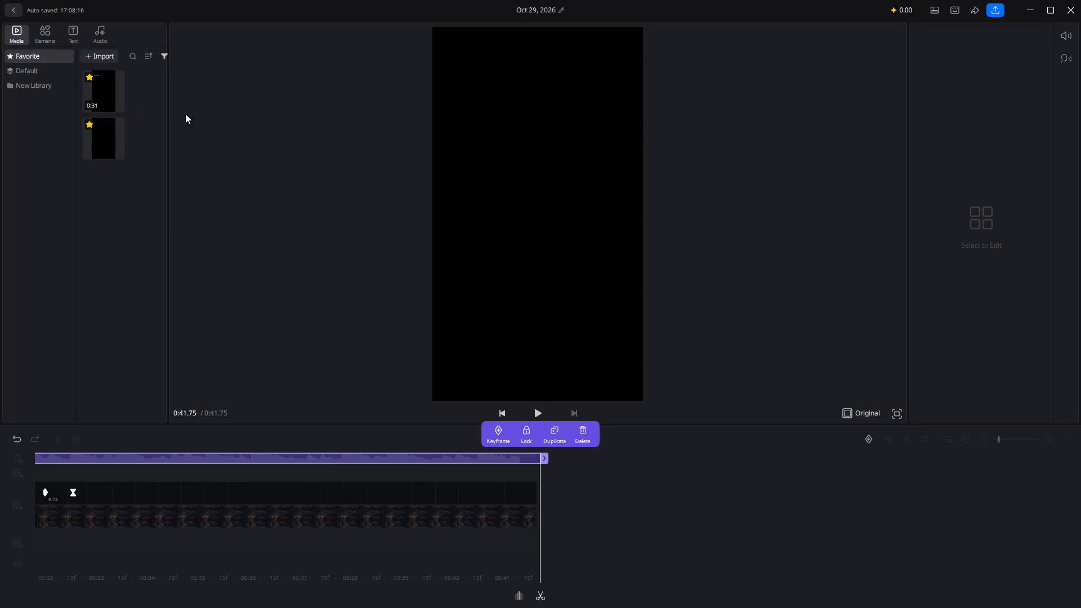
Move the closing keyframes of the first two black overlay clips to about 0:01.5 and 0:06.2 to slow their reveals.
scroll(238, 155, "right", 16)
scroll(178, 551, "right", 20)
scroll(178, 551, "right", 20)
scroll(178, 551, "right", 20)
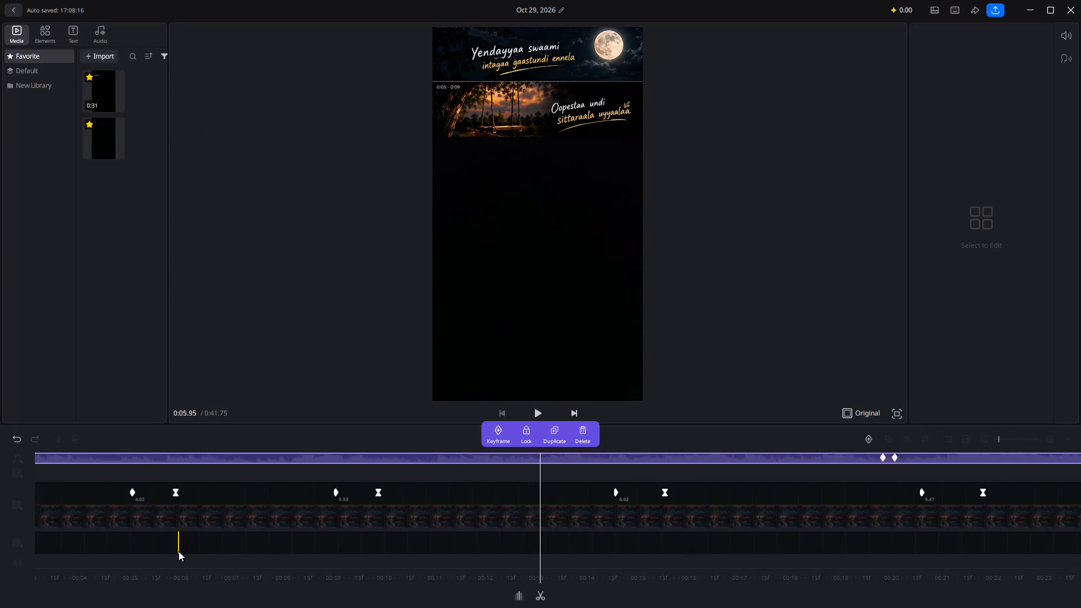
scroll(178, 551, "right", 5)
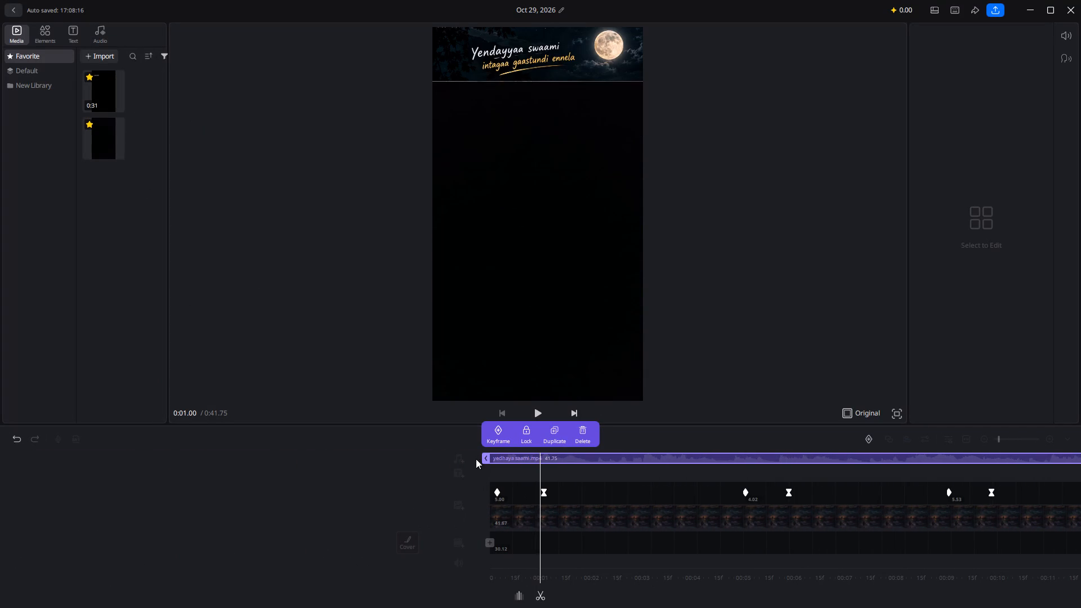
left_click(543, 493)
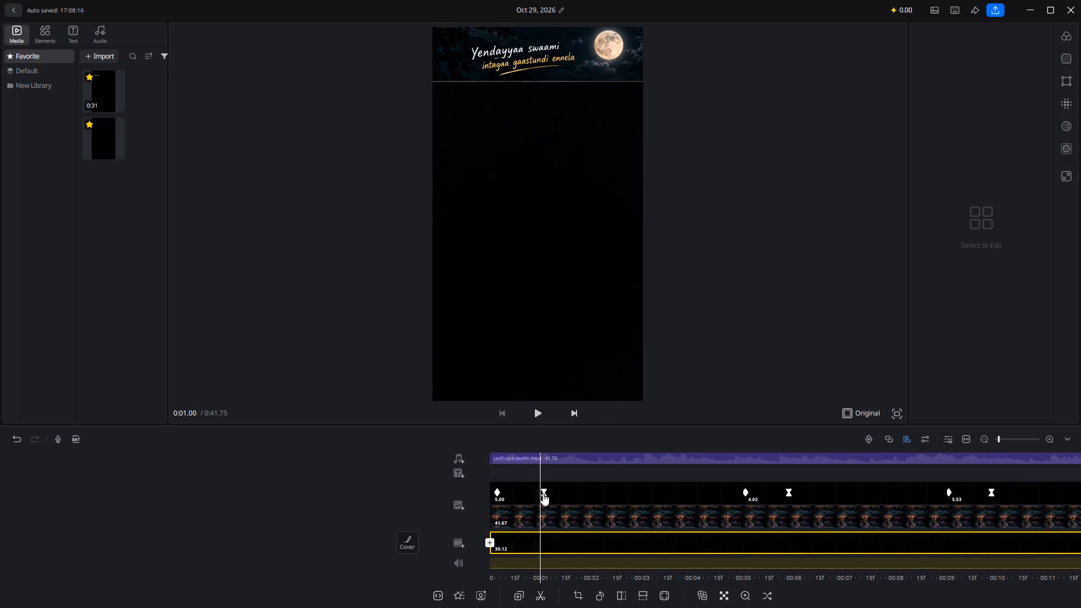
left_click_drag(543, 493, 565, 493)
left_click_drag(789, 494, 806, 494)
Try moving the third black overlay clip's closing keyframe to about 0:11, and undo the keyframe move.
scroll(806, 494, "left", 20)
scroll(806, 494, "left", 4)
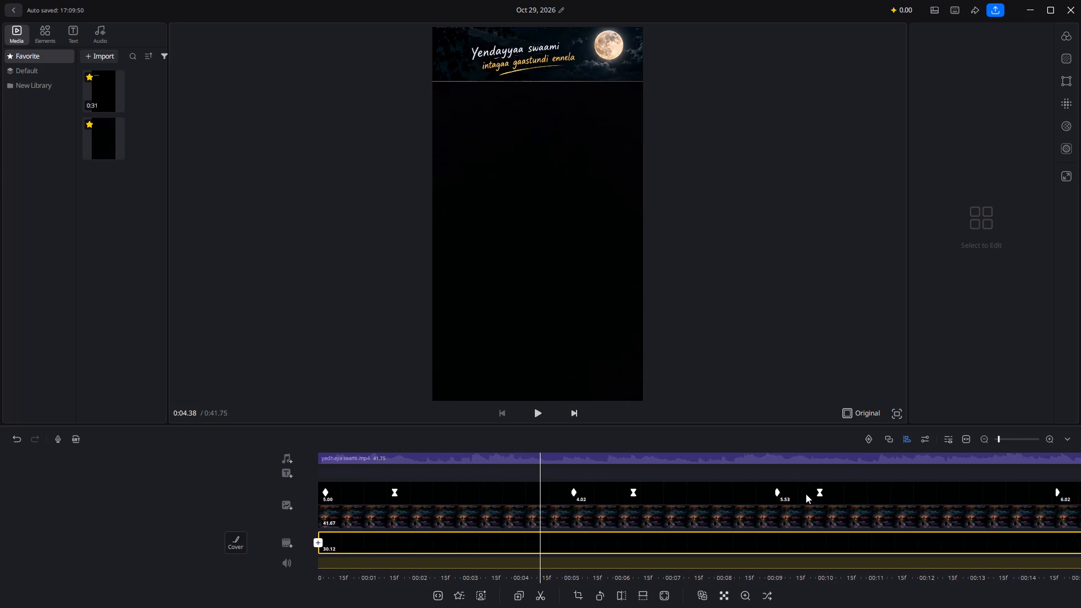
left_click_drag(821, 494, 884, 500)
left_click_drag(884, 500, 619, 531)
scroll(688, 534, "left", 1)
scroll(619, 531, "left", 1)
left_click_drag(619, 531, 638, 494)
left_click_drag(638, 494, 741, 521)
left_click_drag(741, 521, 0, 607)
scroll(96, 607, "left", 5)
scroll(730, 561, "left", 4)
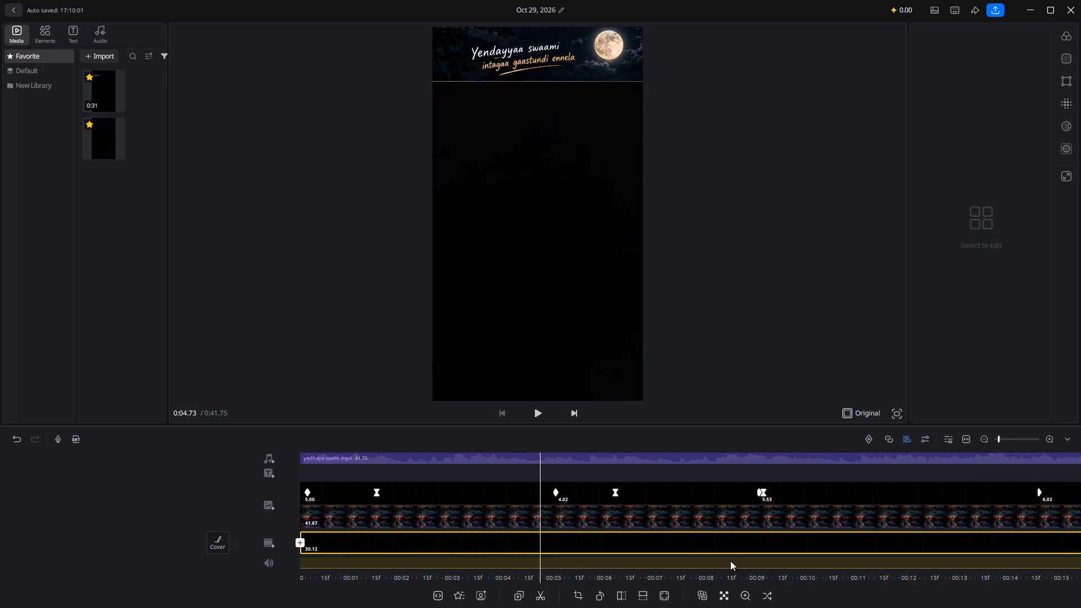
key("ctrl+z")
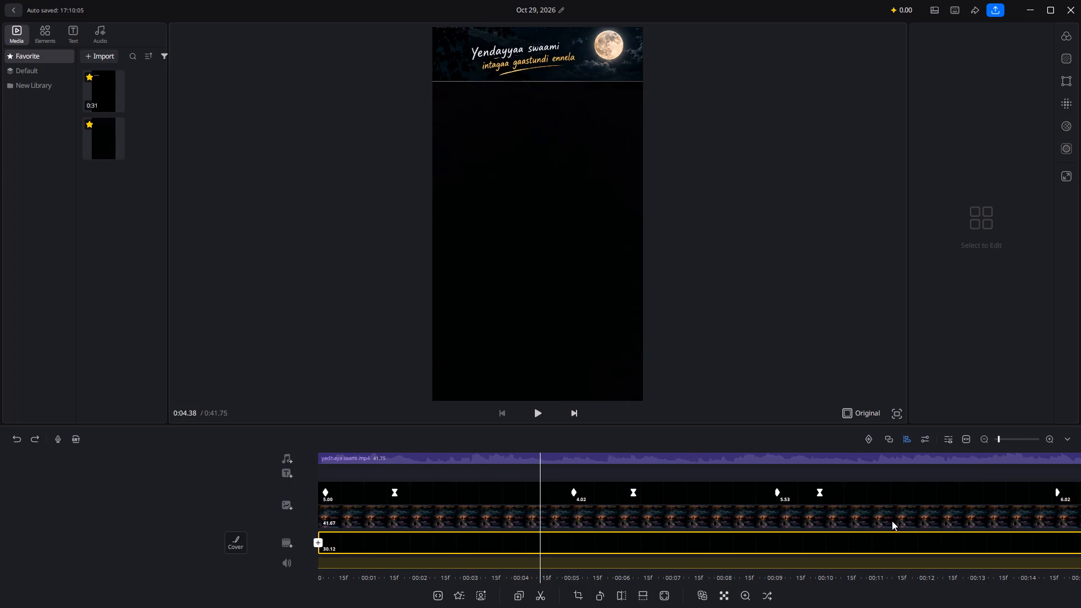
Move the closing keyframes of the third and fourth black overlay clips to about 0:10.5 and 0:16.4.
left_click_drag(819, 491, 838, 493)
left_click_drag(838, 493, 852, 495)
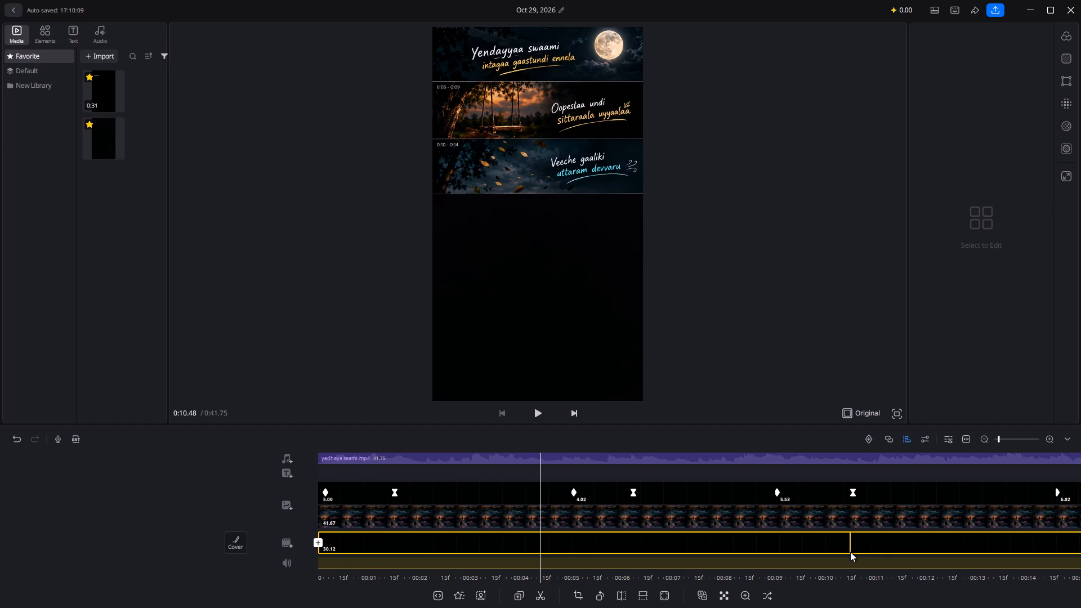
scroll(850, 552, "left", 20)
scroll(850, 552, "left", 6)
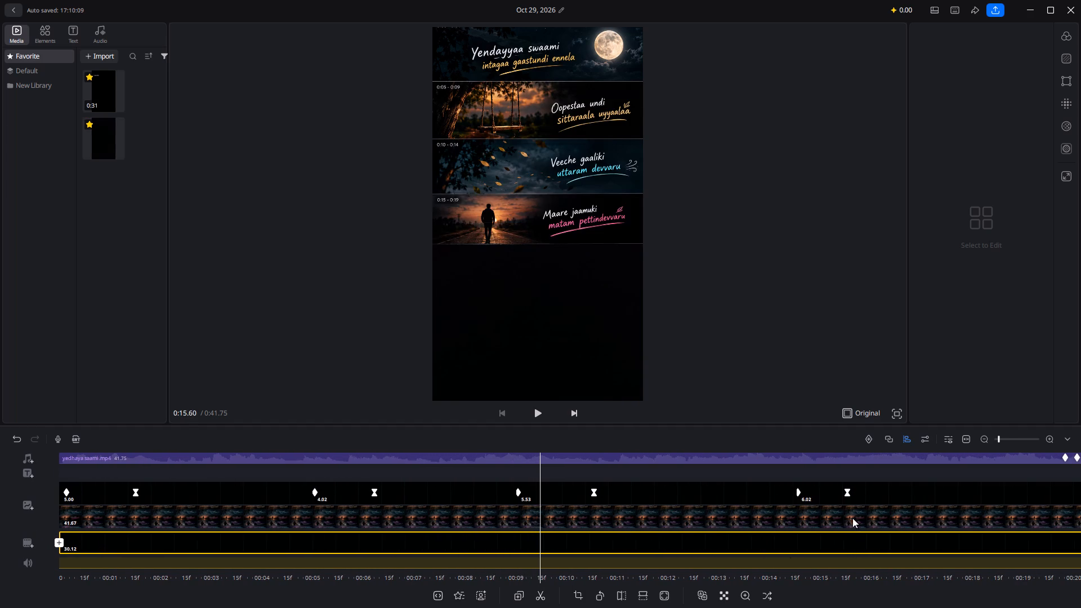
left_click_drag(849, 493, 895, 493)
Set the first black overlay clip's keyframe curve to Circ and apply it.
scroll(895, 493, "left", 13)
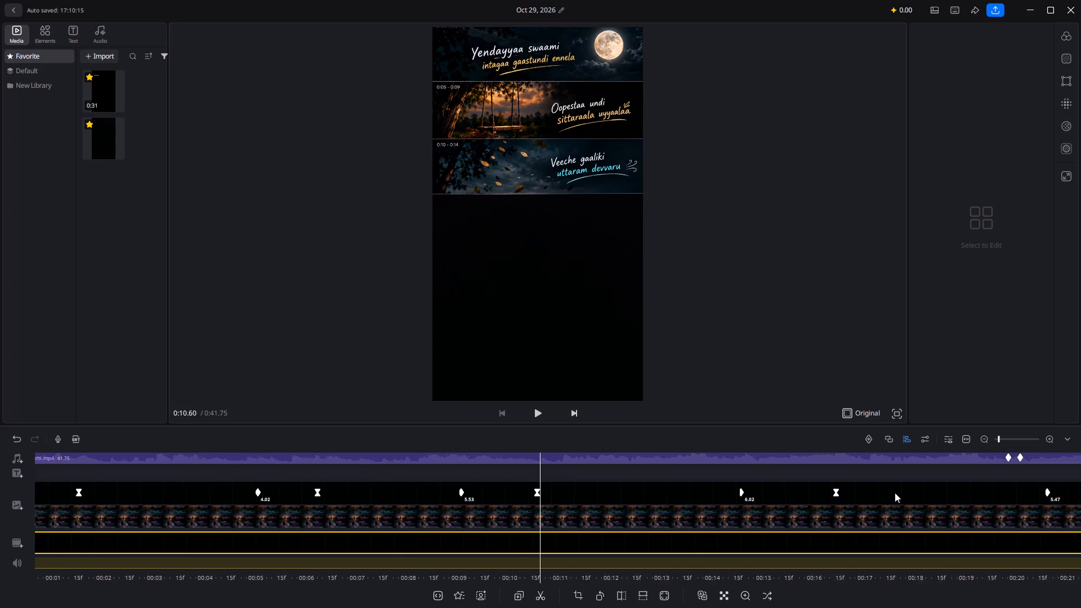
scroll(895, 493, "left", 11)
scroll(895, 493, "right", 2)
scroll(895, 493, "left", 5)
scroll(895, 493, "right", 20)
scroll(895, 493, "right", 16)
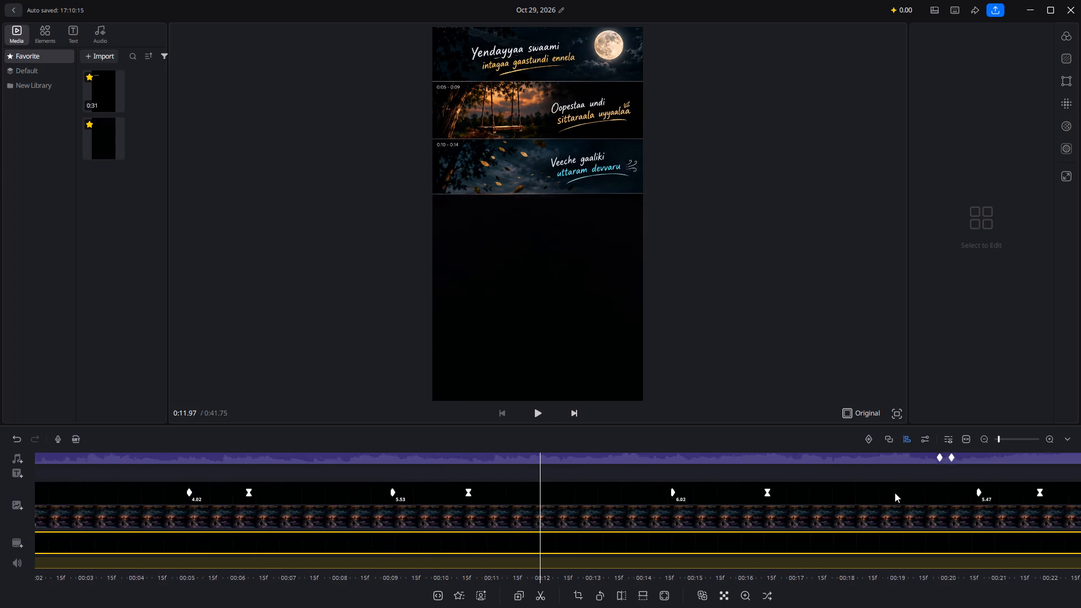
scroll(895, 493, "right", 16)
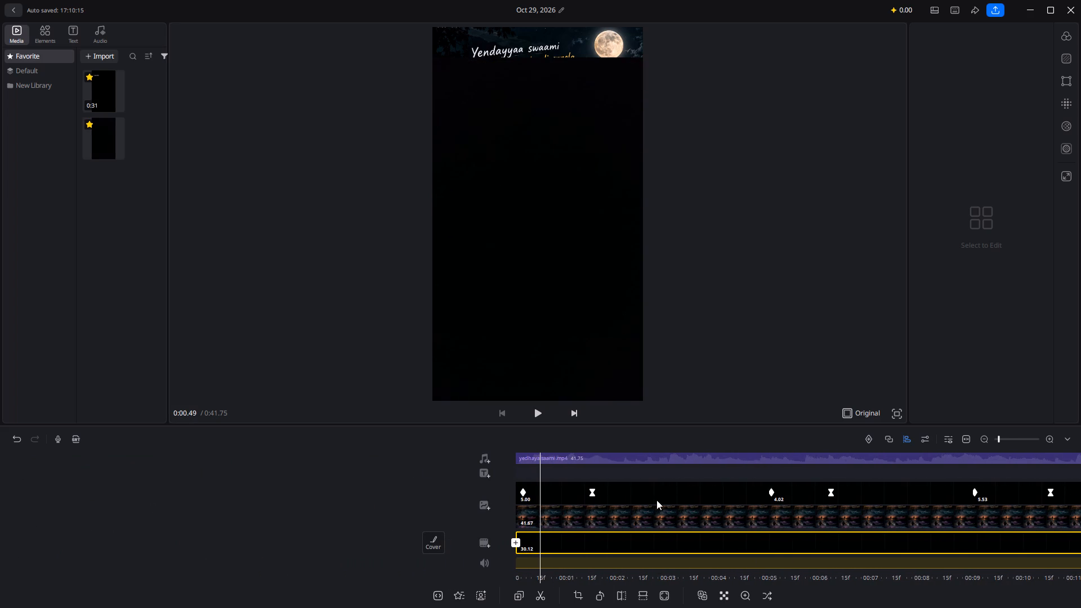
left_click(656, 500)
left_click(528, 458)
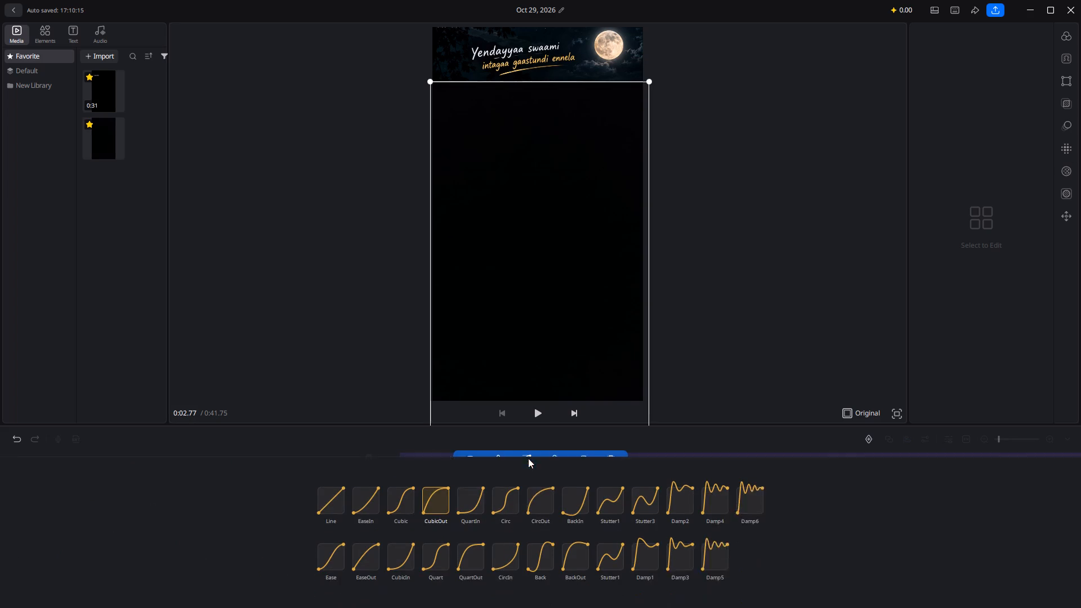
left_click(507, 473)
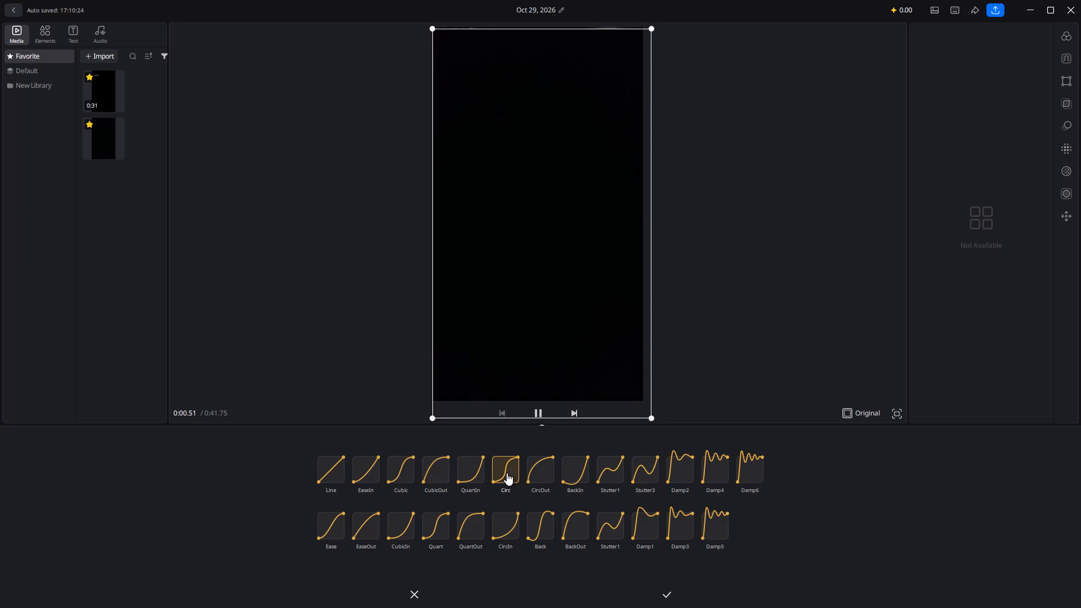
left_click(782, 292)
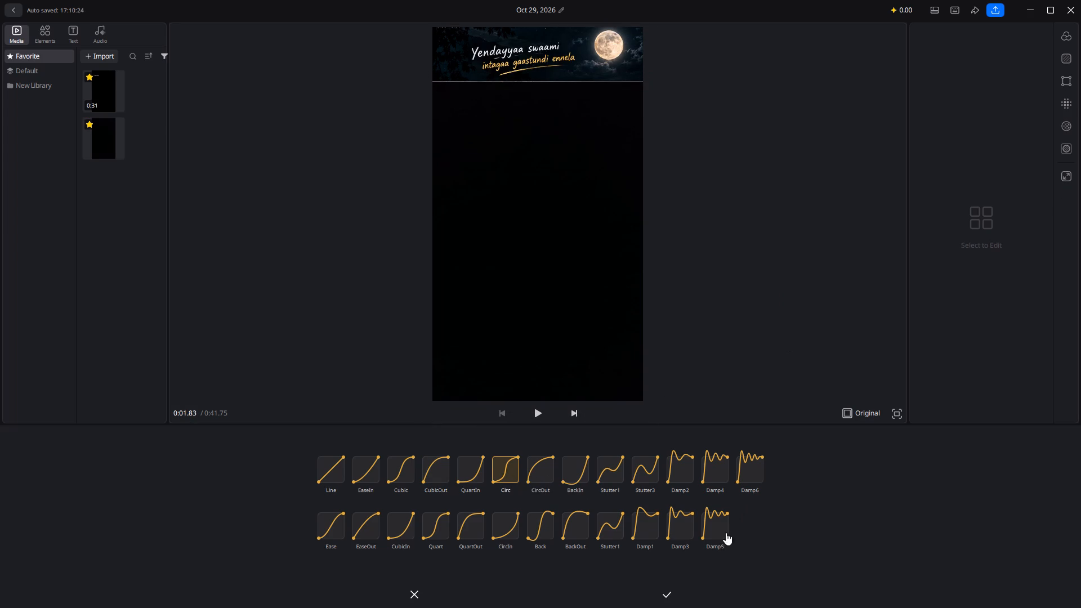
left_click(660, 591)
Check the keyframe curve of the second black overlay clip and leave the curve editor.
left_click(835, 497)
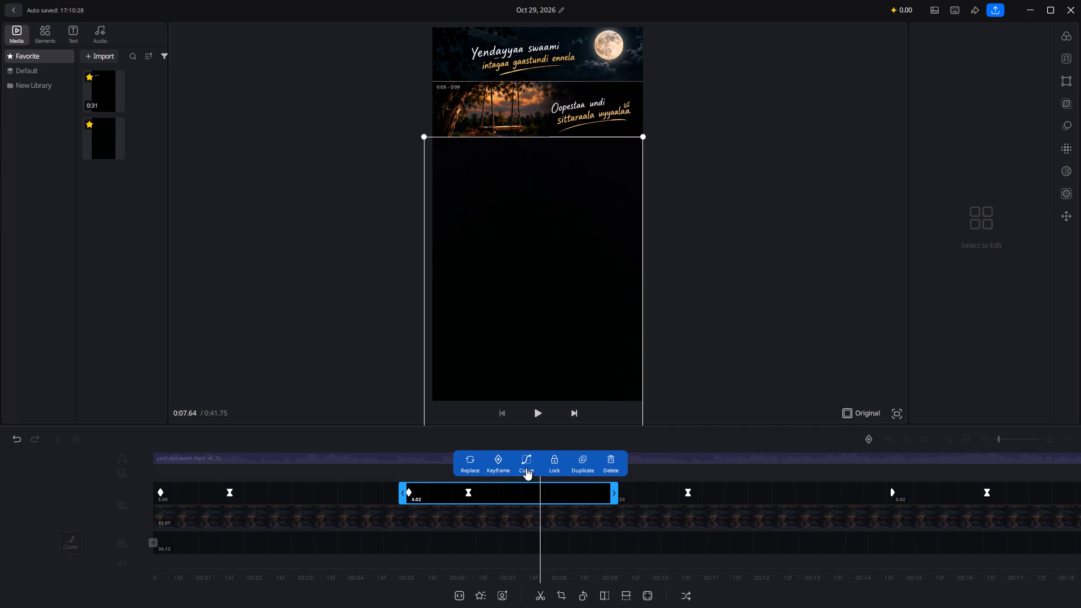
left_click(526, 467)
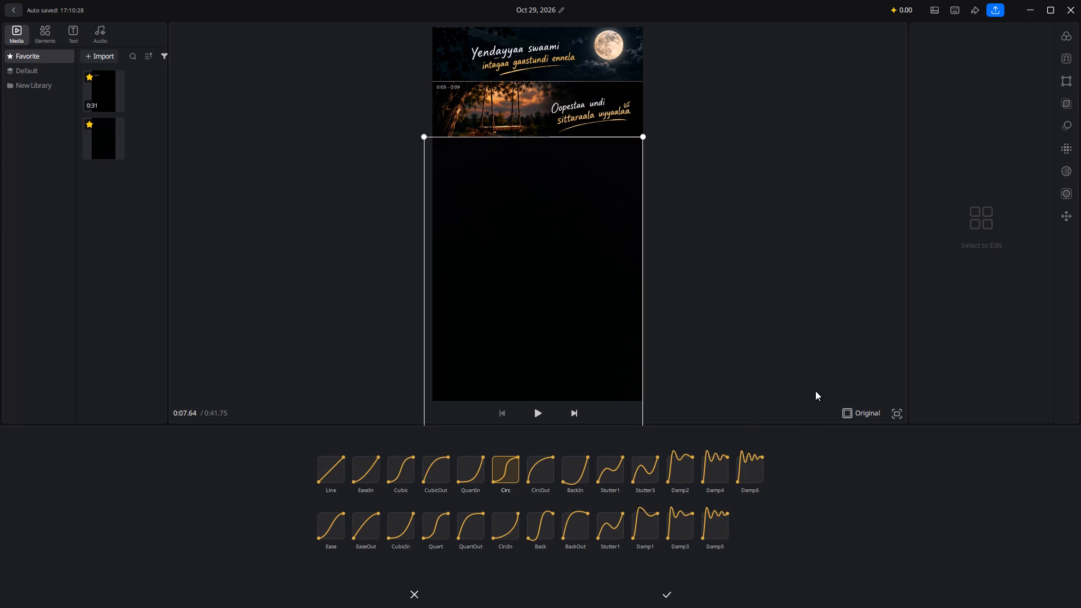
left_click(815, 346)
left_click(667, 594)
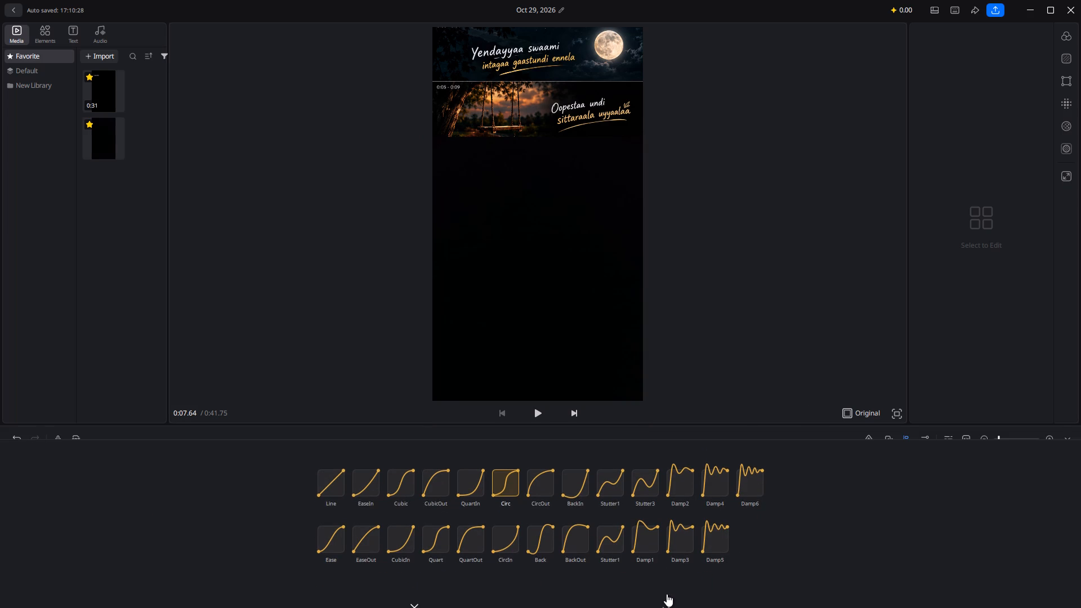
Play the video from the start to check the timing of the slower overlay reveals.
scroll(308, 607, "right", 1)
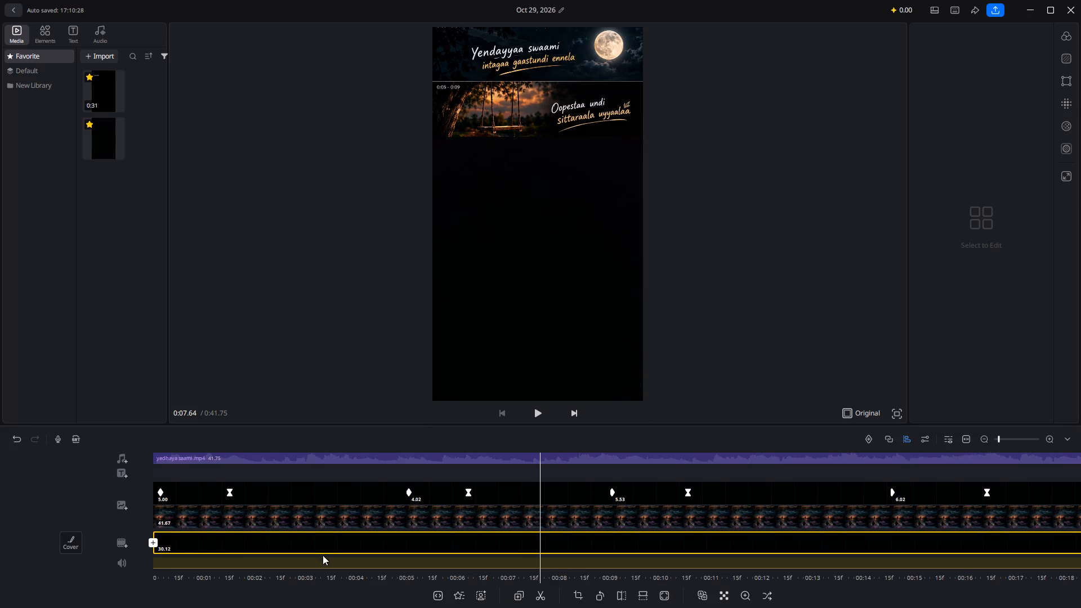
scroll(323, 552, "right", 15)
scroll(323, 552, "right", 17)
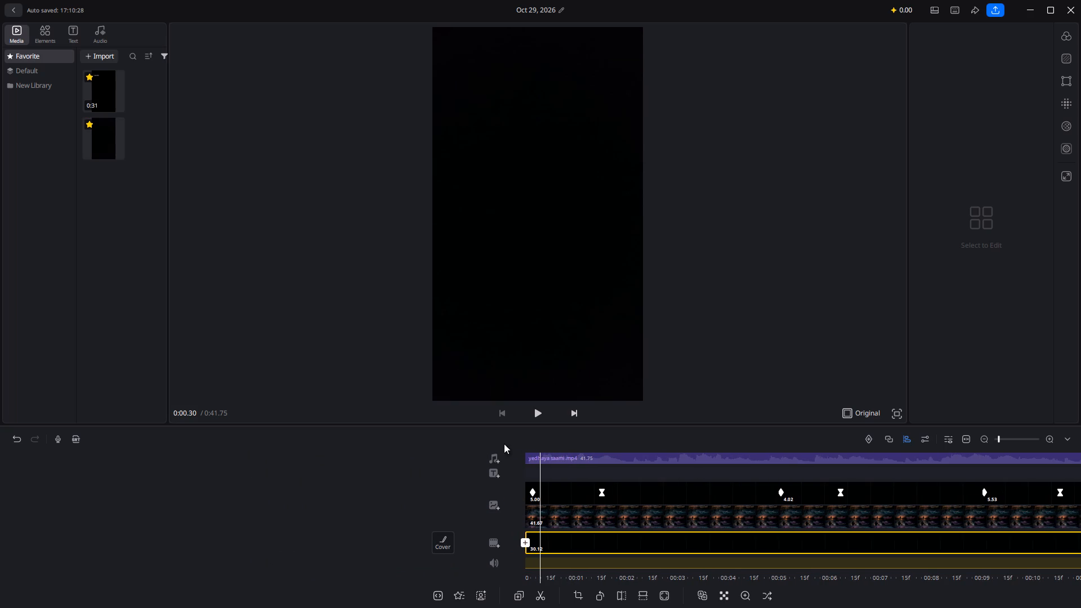
scroll(432, 522, "right", 9)
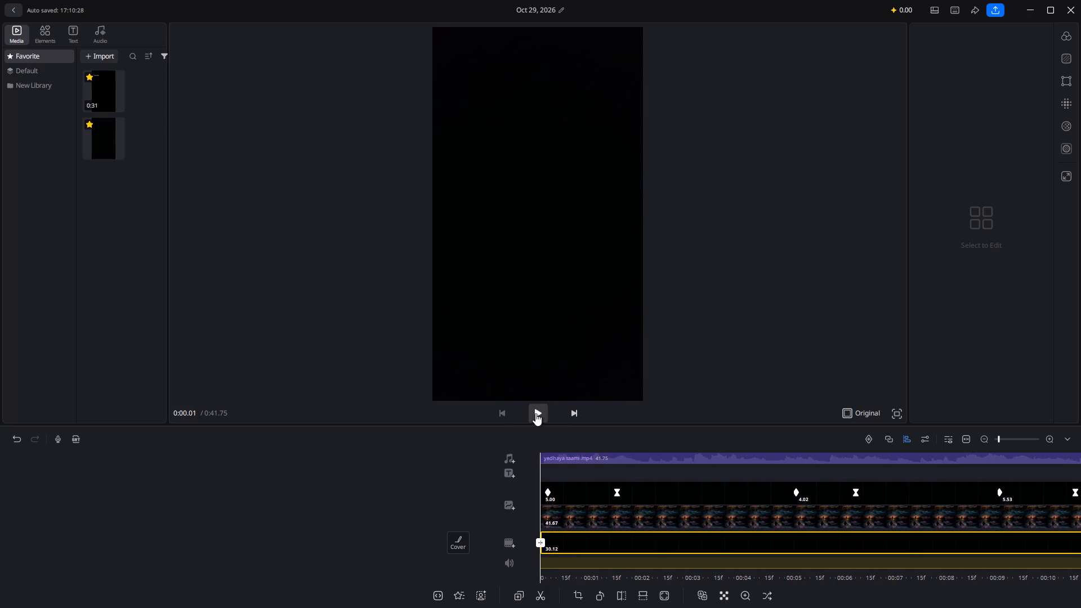
left_click(534, 414)
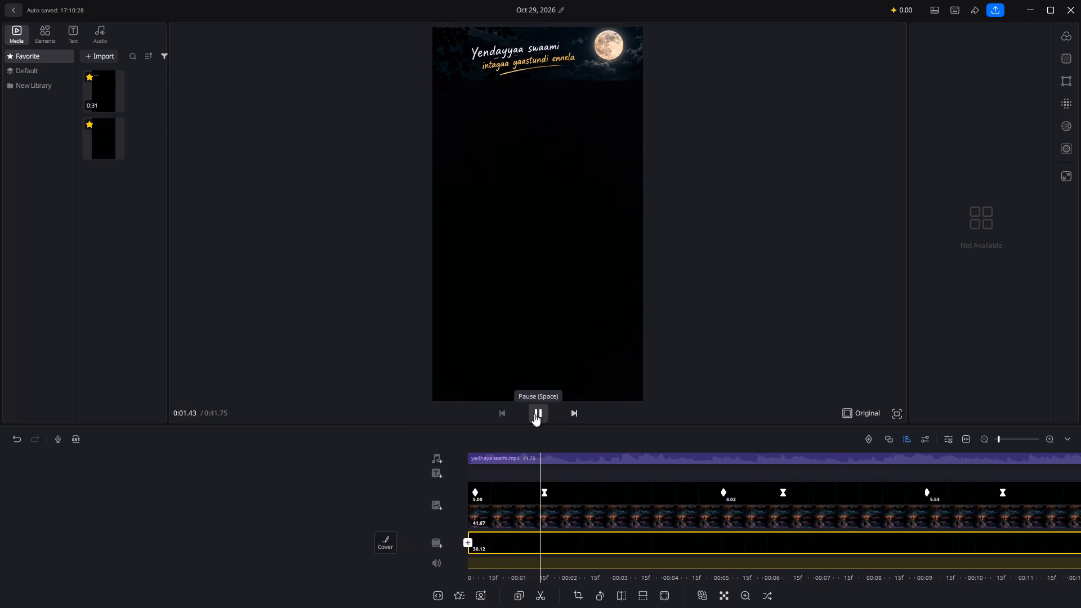
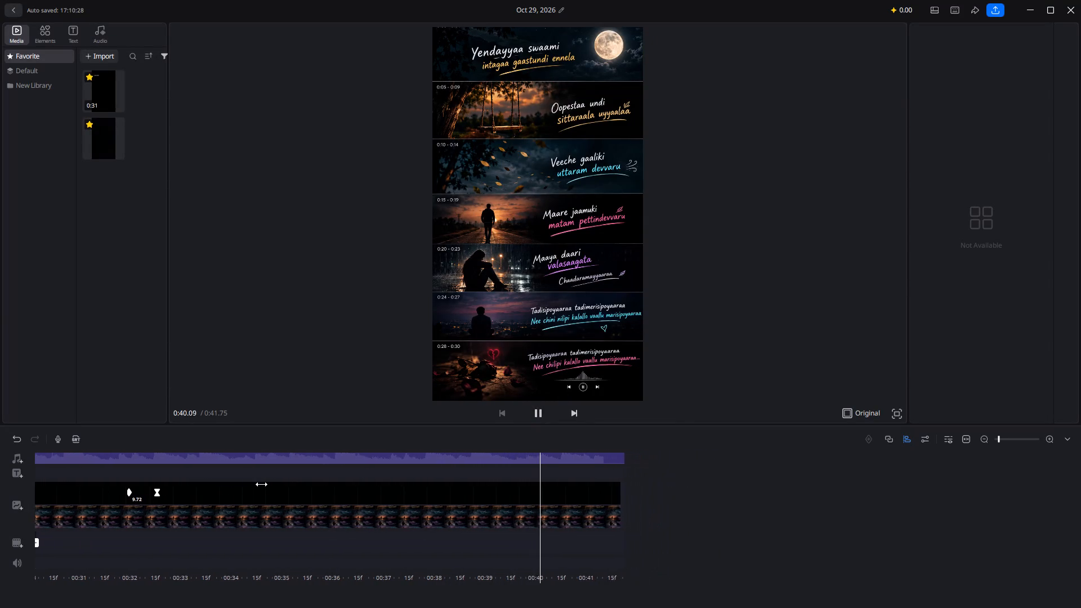
Move the closing keyframe of the last black overlay clip to about 0:35.1 to slow its reveal.
scroll(382, 504, "right", 5)
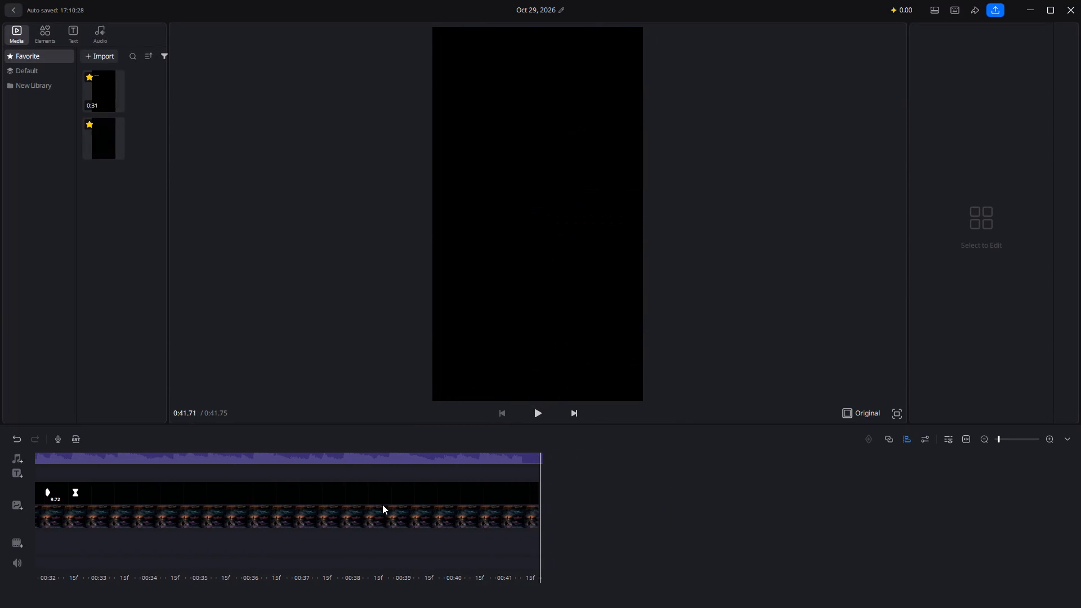
scroll(382, 504, "right", 17)
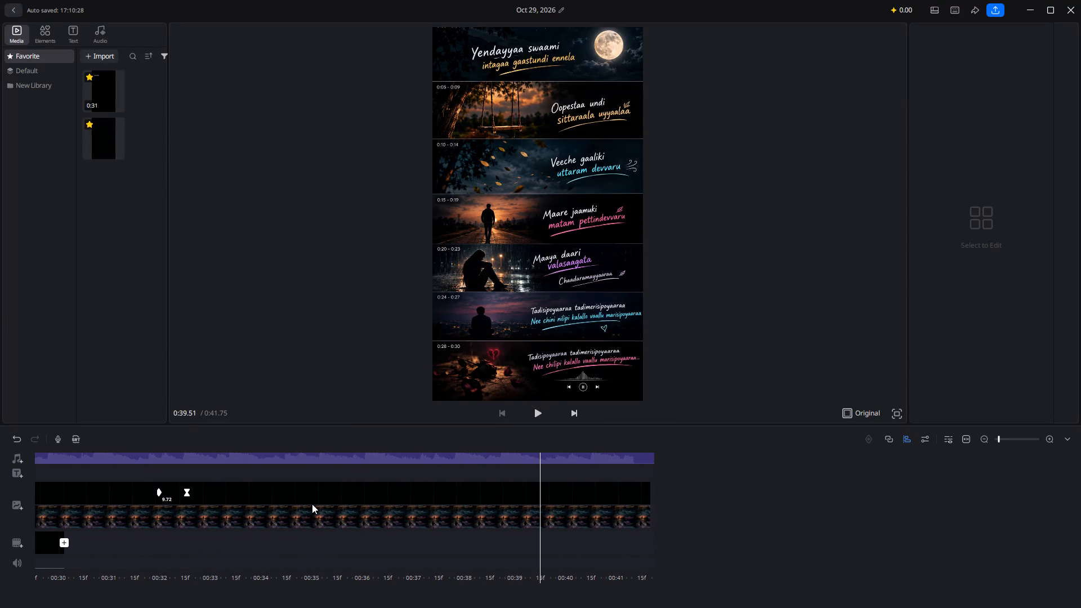
scroll(312, 504, "right", 10)
scroll(312, 504, "right", 11)
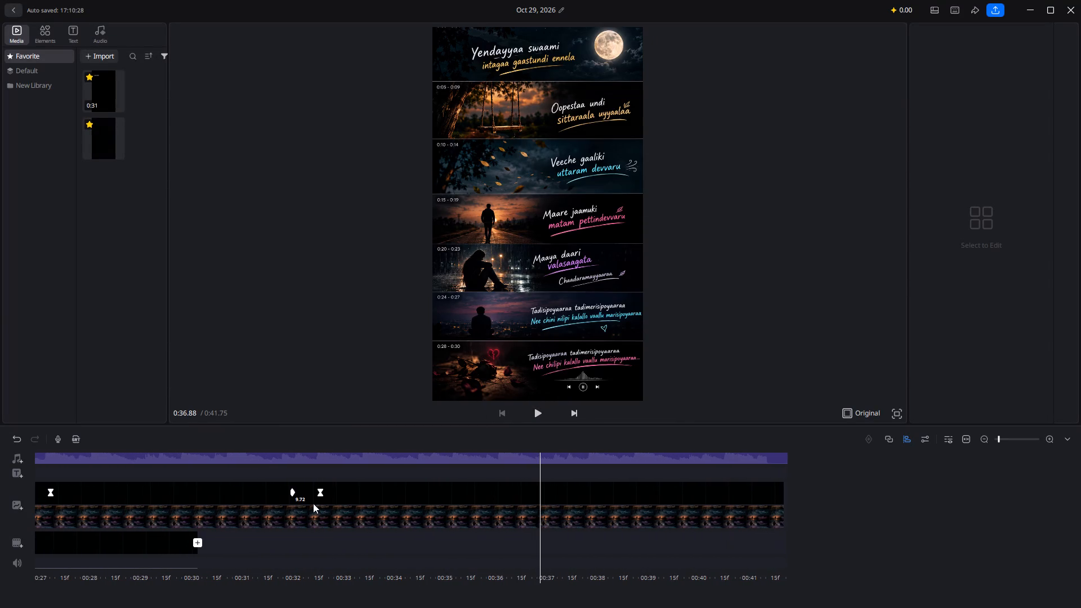
left_click_drag(319, 494, 395, 504)
left_click_drag(395, 504, 450, 511)
Preview several keyframe curves on the last black overlay clip, including Damp5, Damp2 and CircOut, and apply BackIn.
left_click(418, 496)
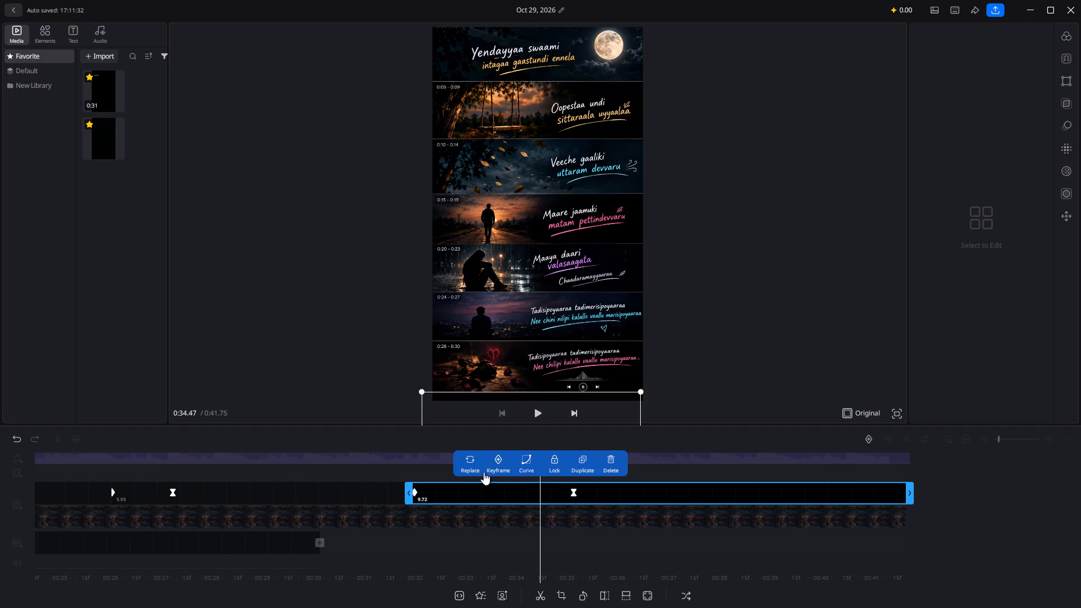
left_click(530, 467)
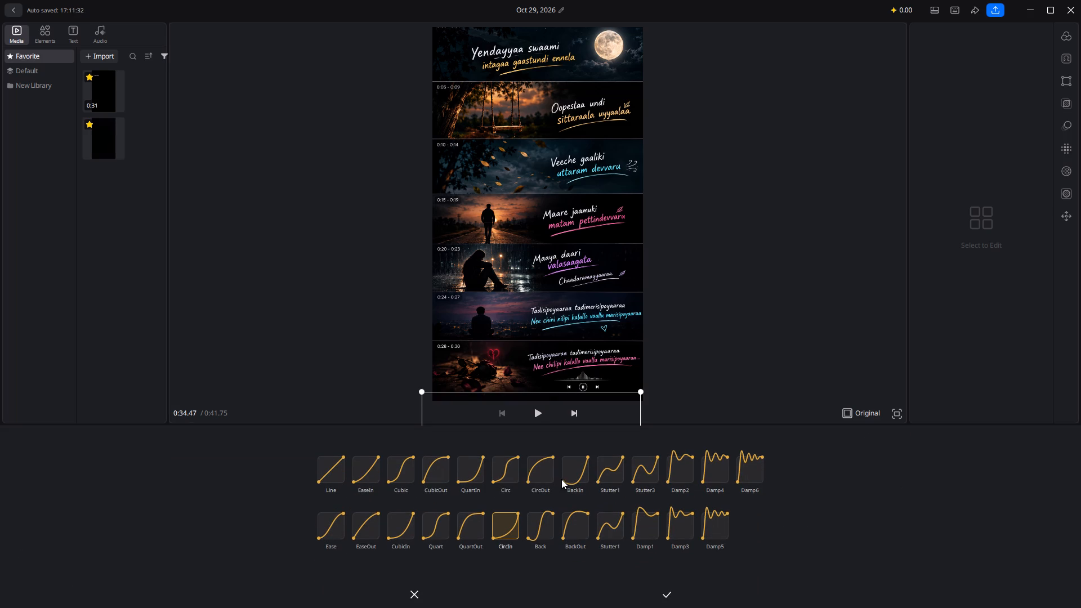
left_click(723, 531)
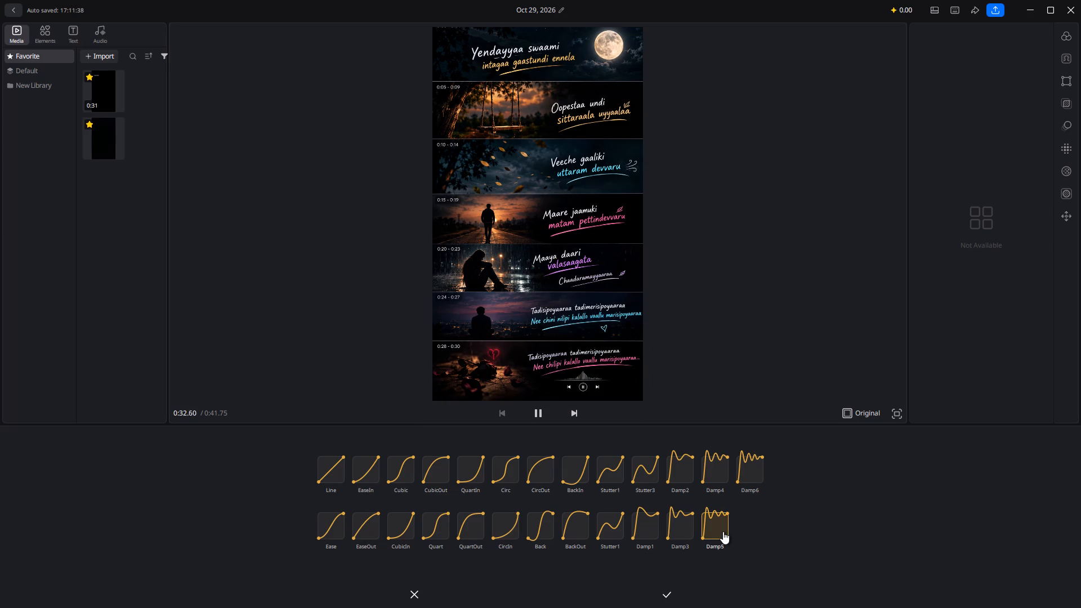
left_click(680, 459)
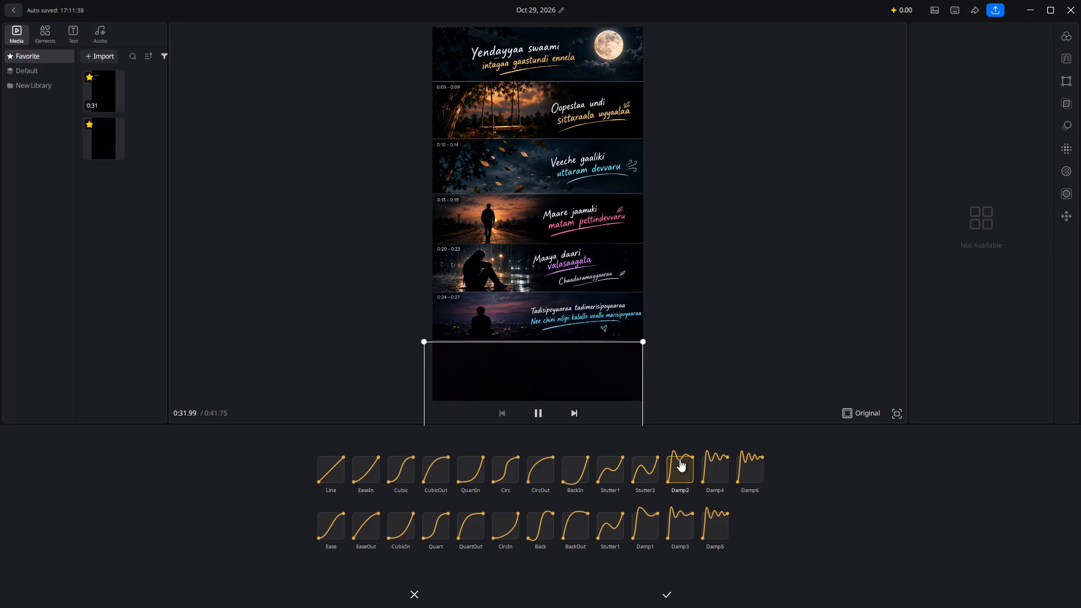
left_click(574, 455)
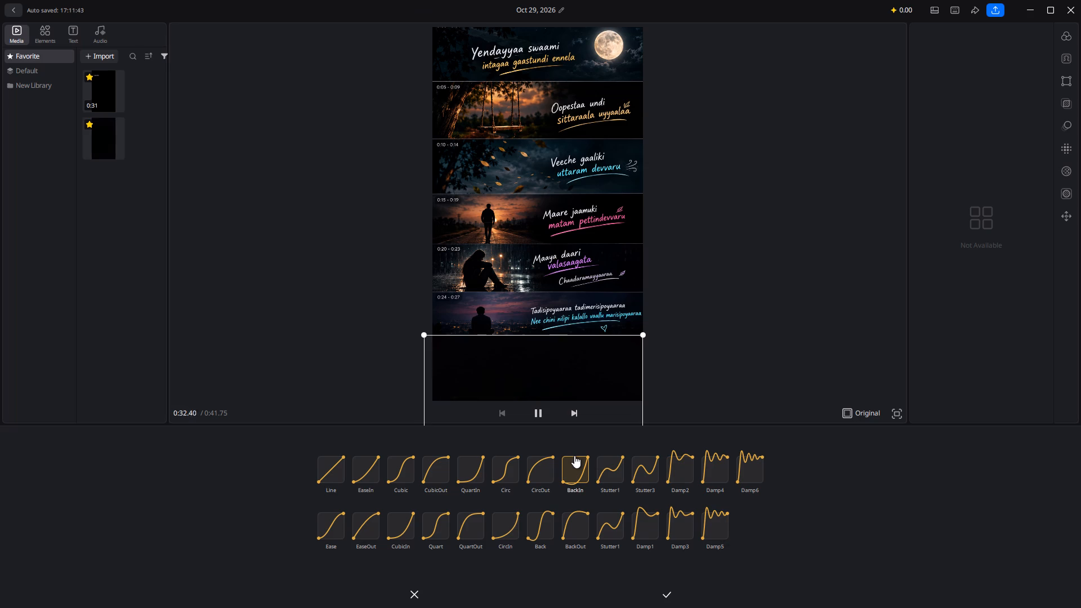
left_click(537, 470)
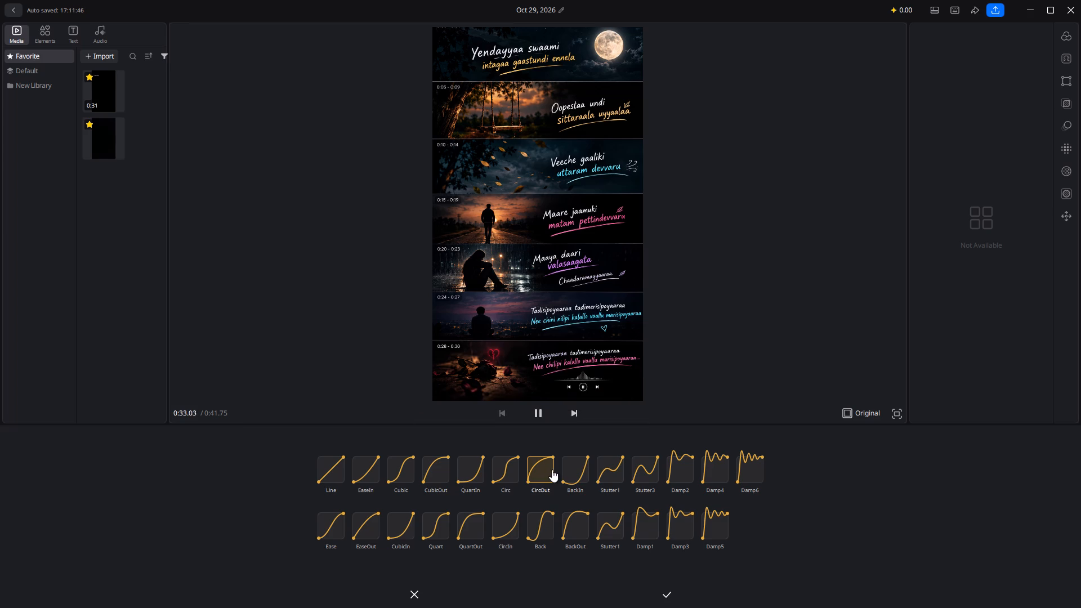
left_click(561, 471)
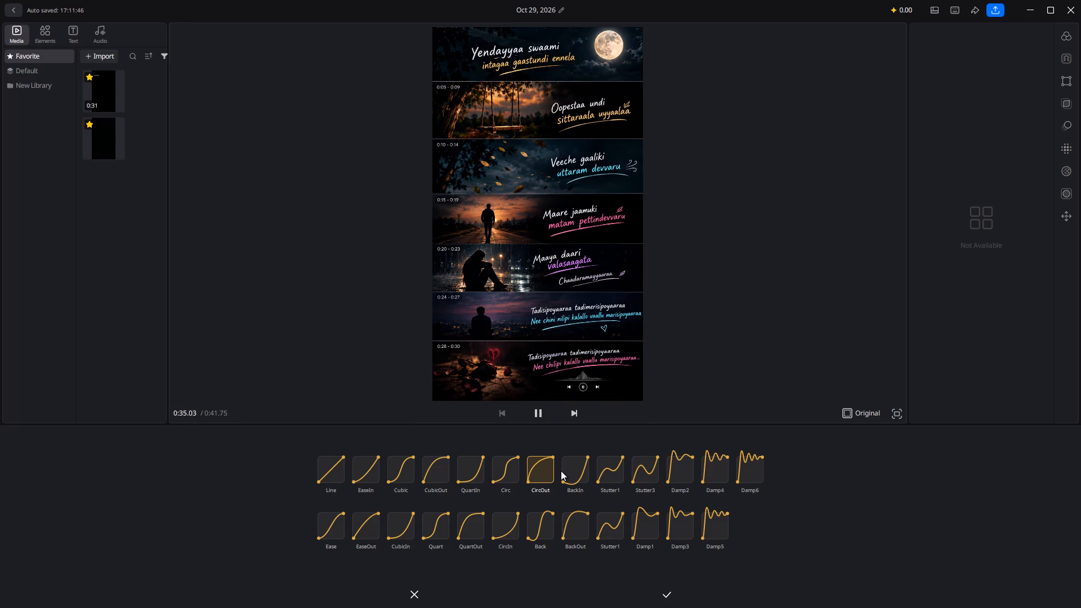
left_click(568, 471)
left_click(665, 598)
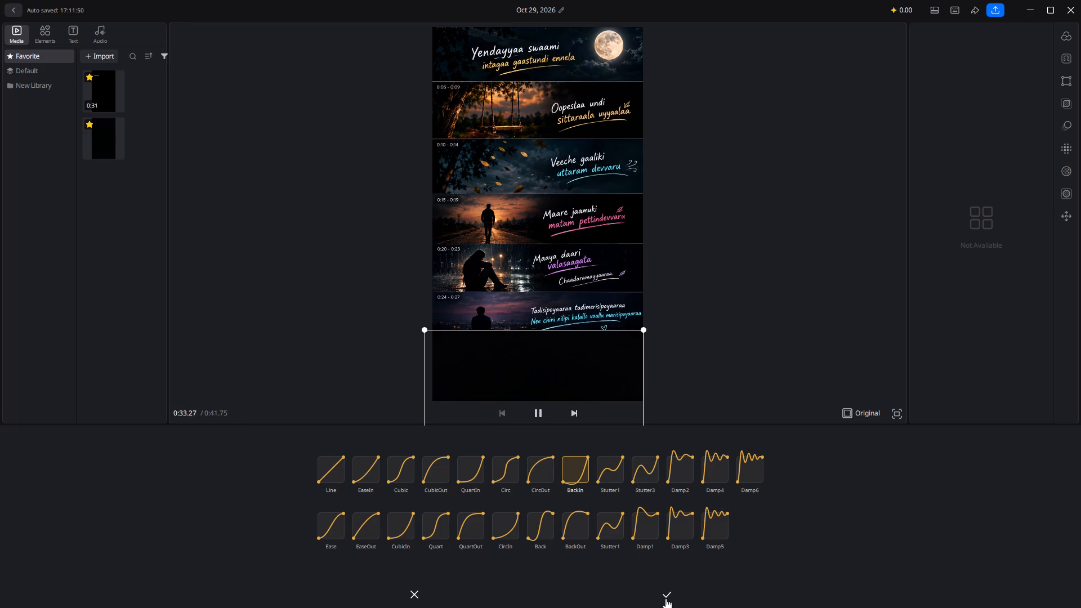
Examine the overlay reveals and keyframe spacing across the whole timeline, back to the start and forward to the end.
scroll(358, 511, "right", 8)
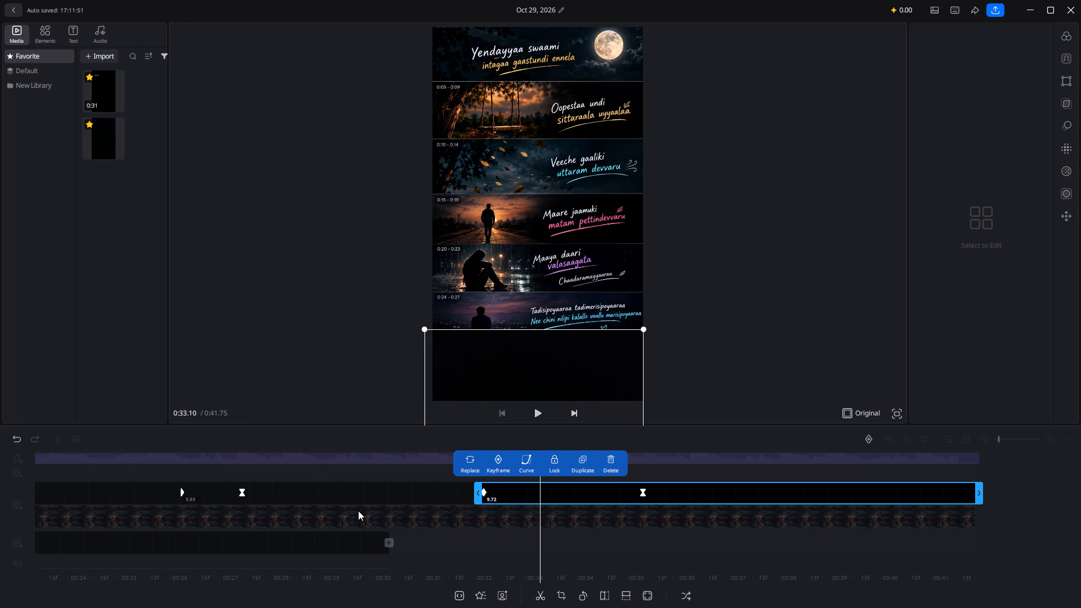
scroll(358, 511, "right", 20)
scroll(358, 511, "right", 20)
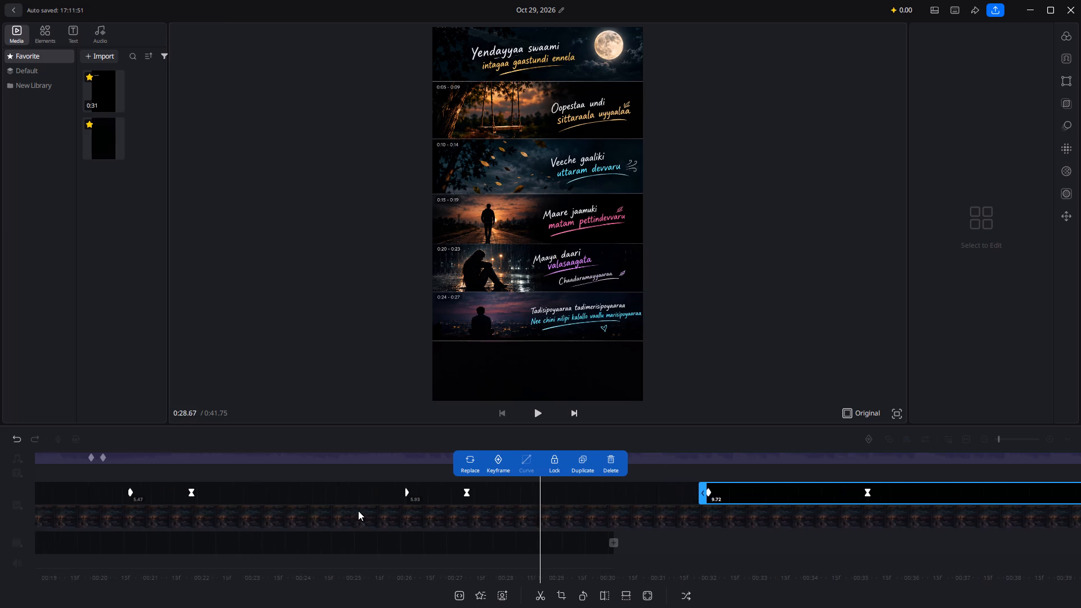
scroll(358, 511, "right", 20)
scroll(358, 511, "right", 20)
scroll(358, 511, "right", 20)
scroll(358, 511, "right", 13)
scroll(358, 511, "right", 20)
scroll(358, 511, "right", 19)
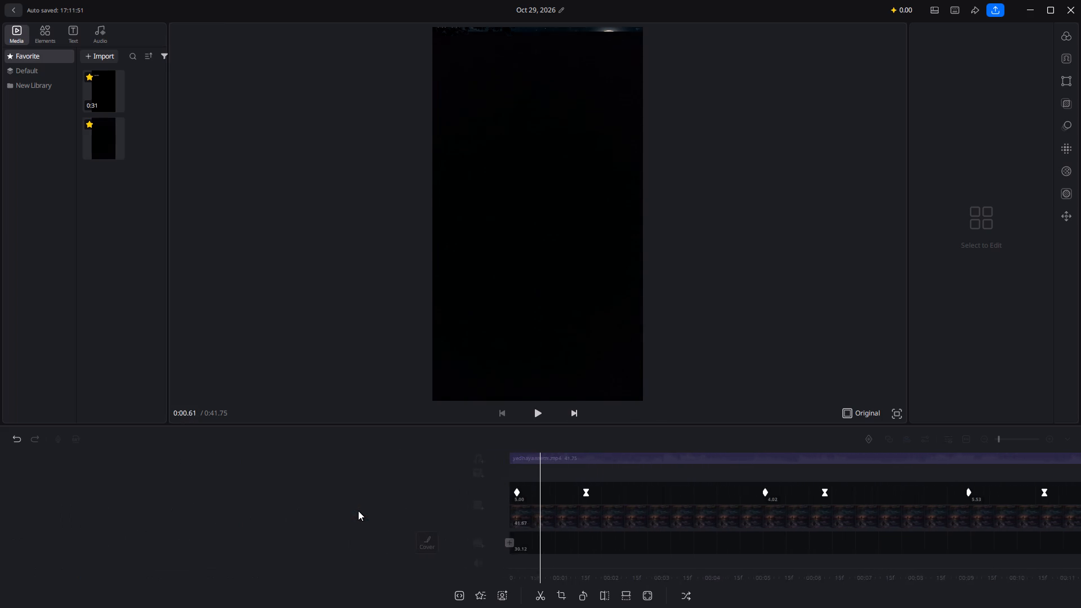
scroll(358, 511, "left", 10)
scroll(358, 511, "left", 20)
scroll(358, 511, "left", 20)
scroll(358, 511, "left", 9)
scroll(358, 511, "left", 20)
scroll(358, 511, "left", 3)
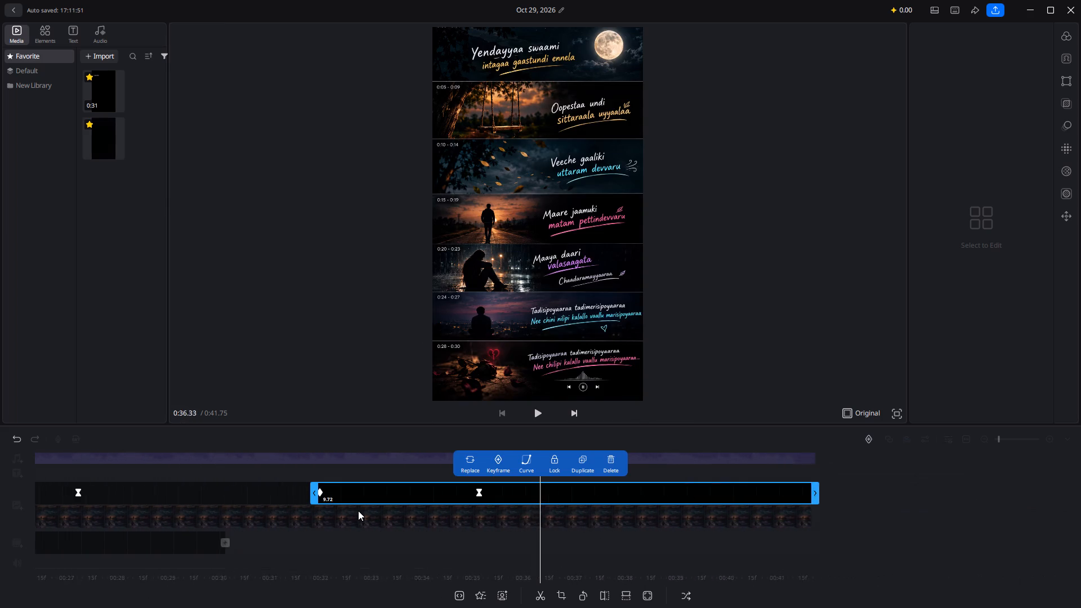
scroll(358, 511, "left", 14)
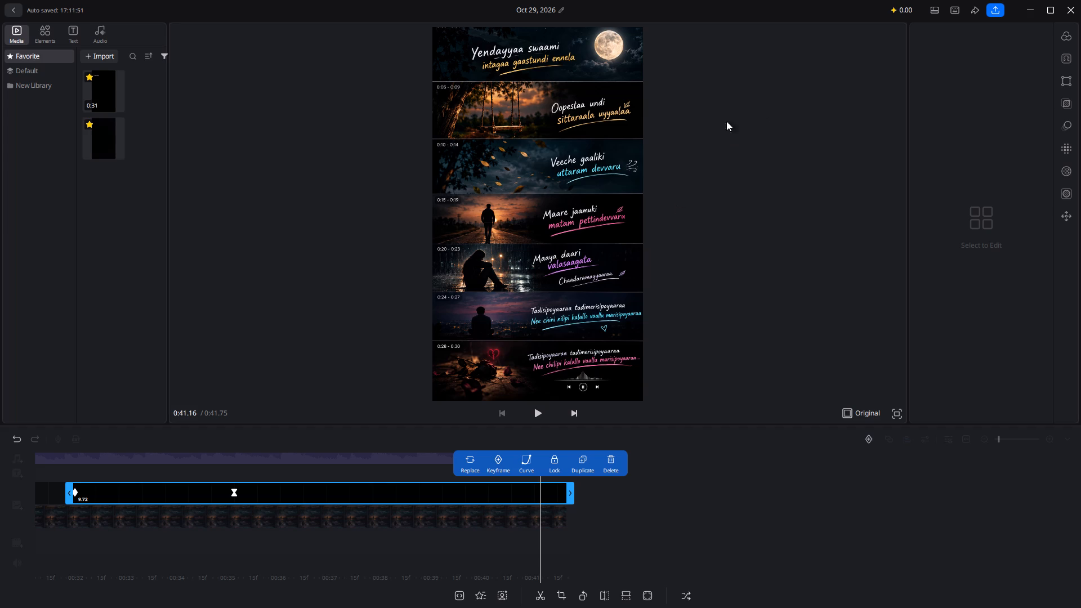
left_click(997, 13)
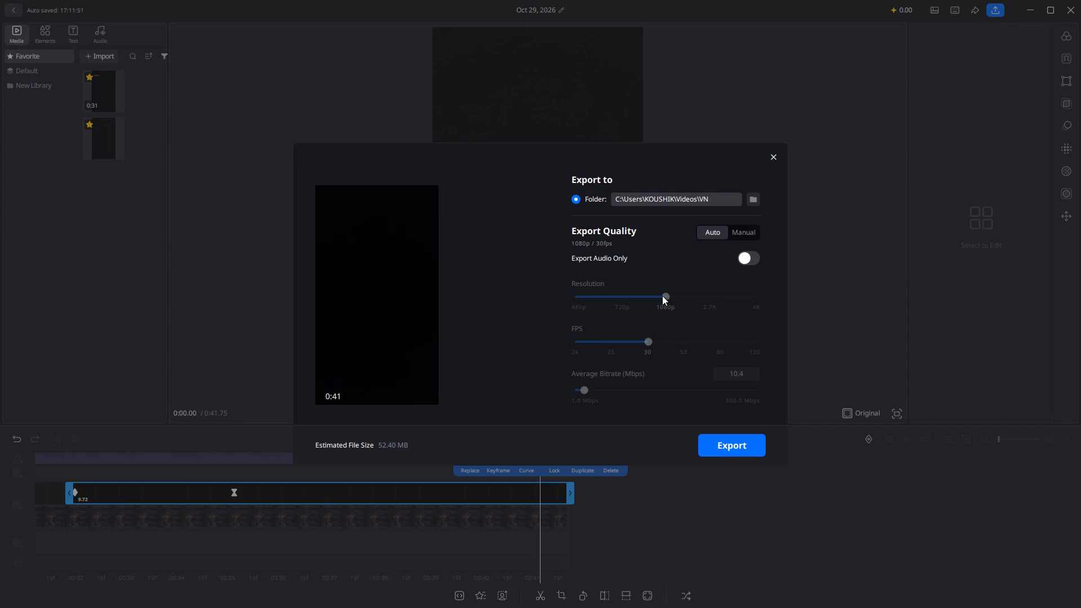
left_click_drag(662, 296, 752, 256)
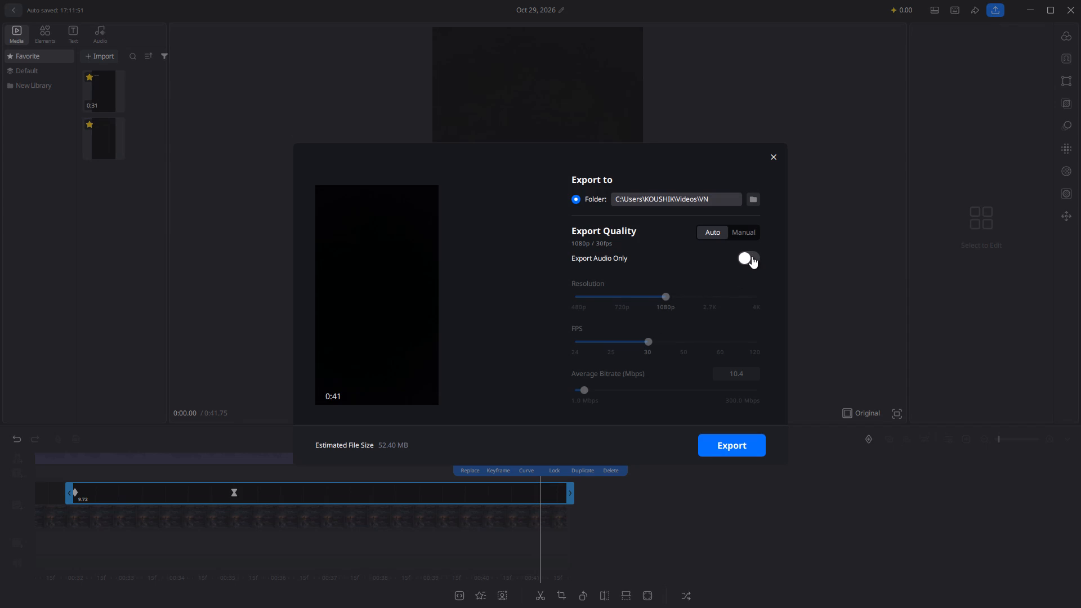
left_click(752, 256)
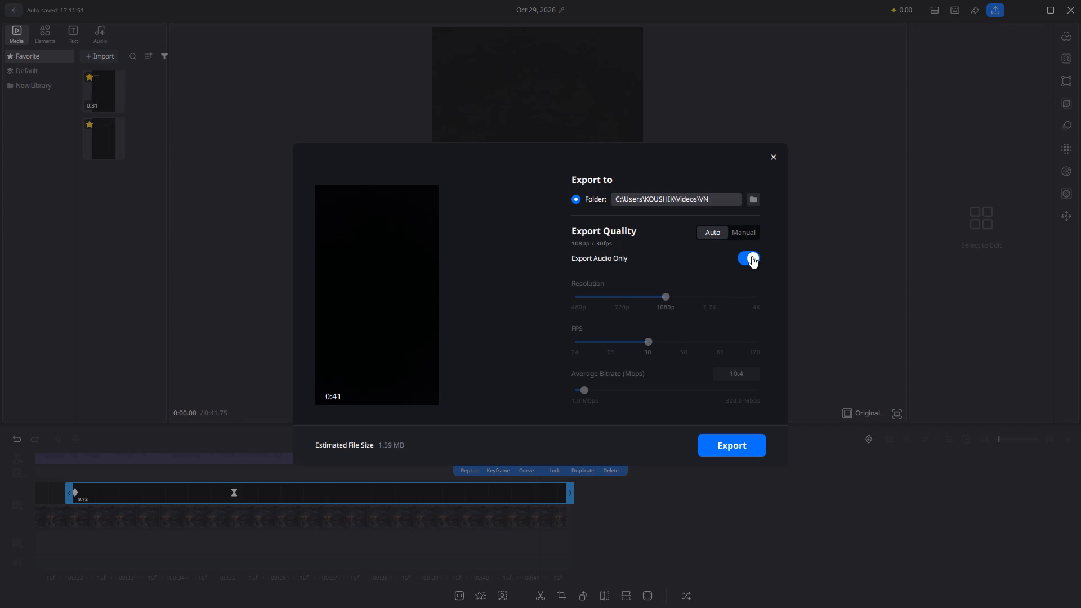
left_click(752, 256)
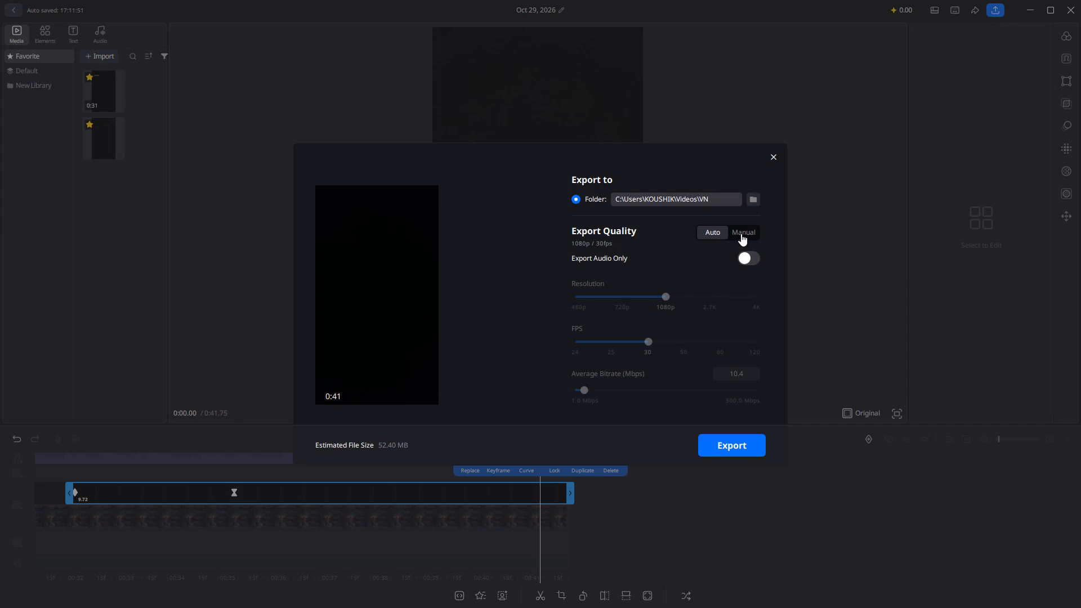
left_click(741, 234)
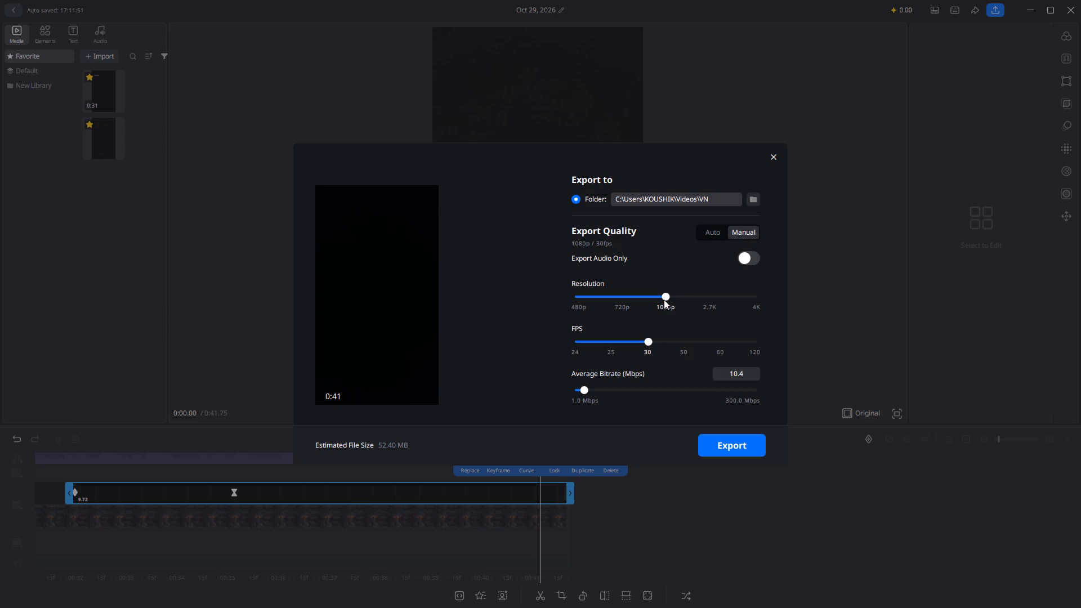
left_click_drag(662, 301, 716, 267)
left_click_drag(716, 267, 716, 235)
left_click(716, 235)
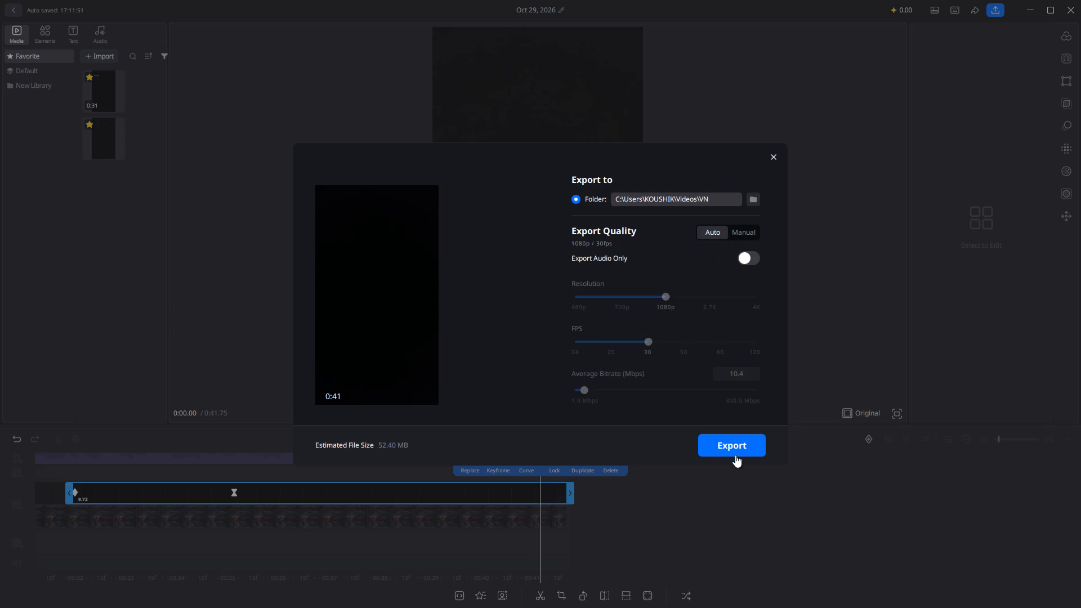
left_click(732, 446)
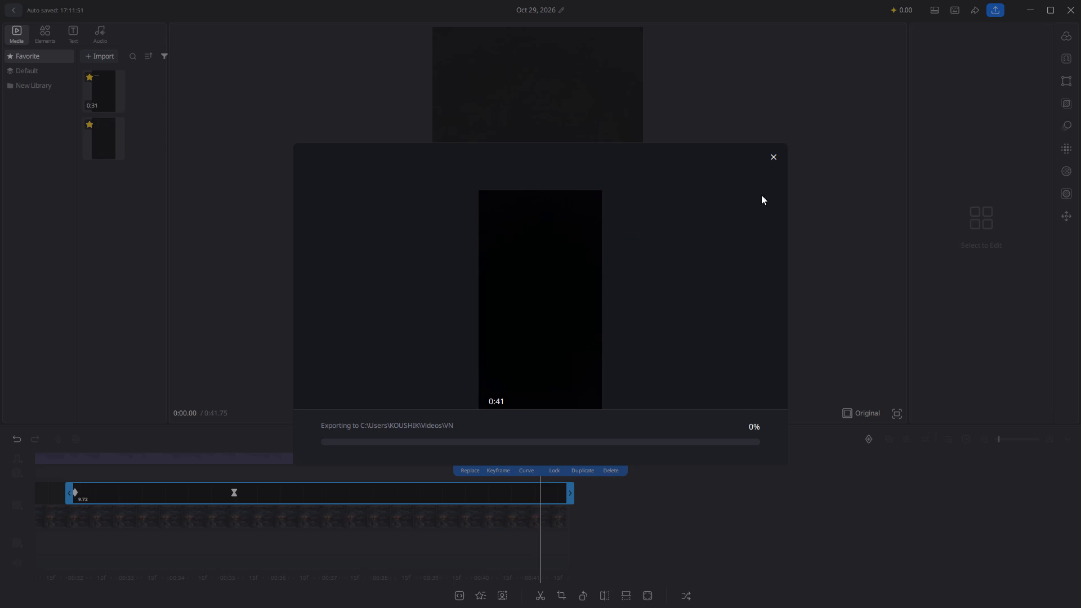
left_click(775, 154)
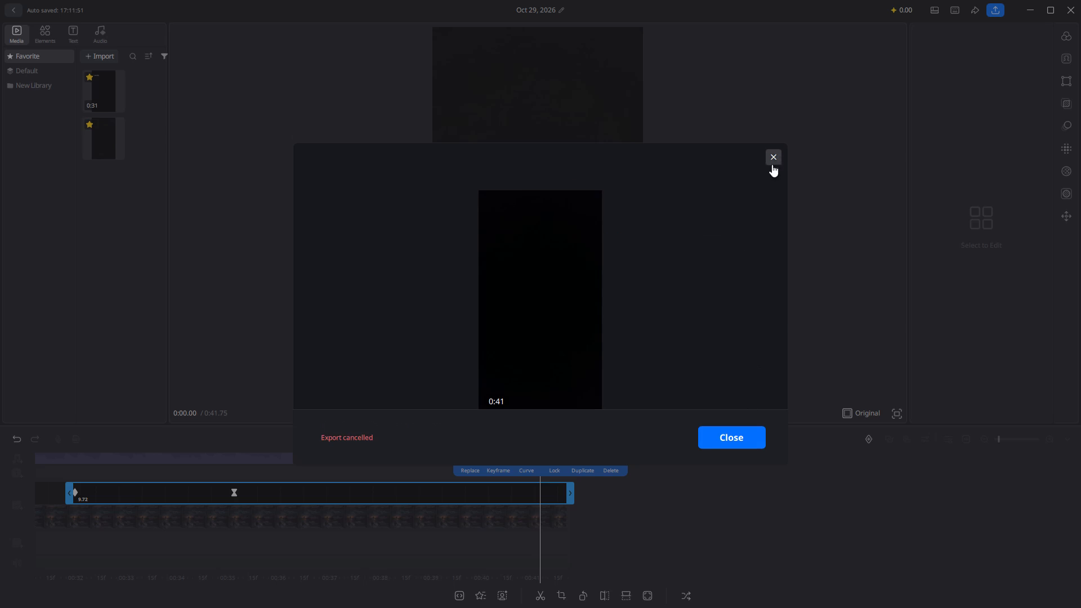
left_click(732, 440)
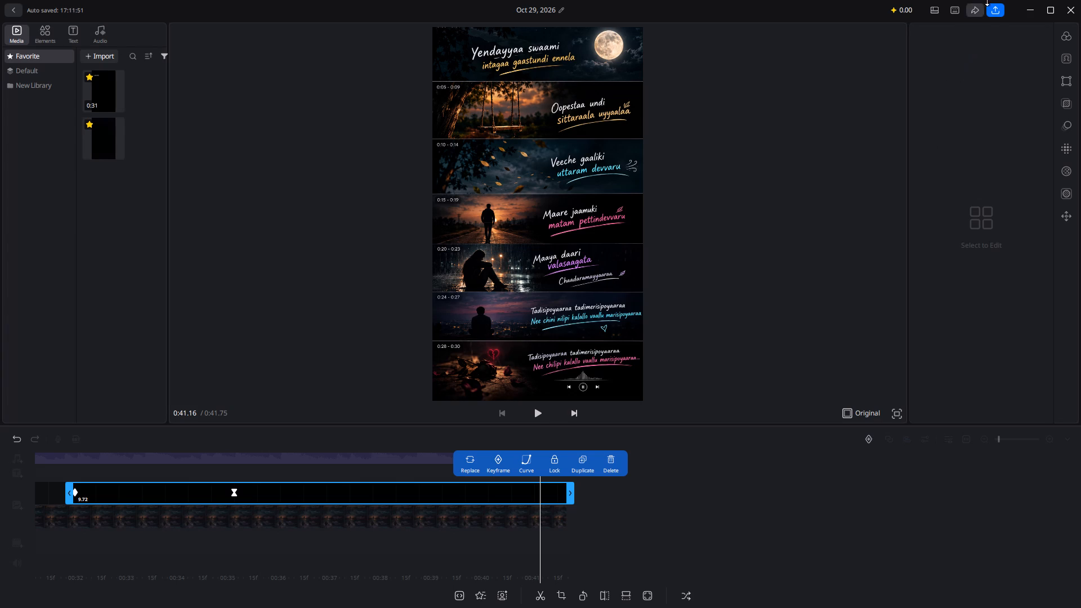
Open the video export settings and start choosing the destination folder.
left_click(995, 15)
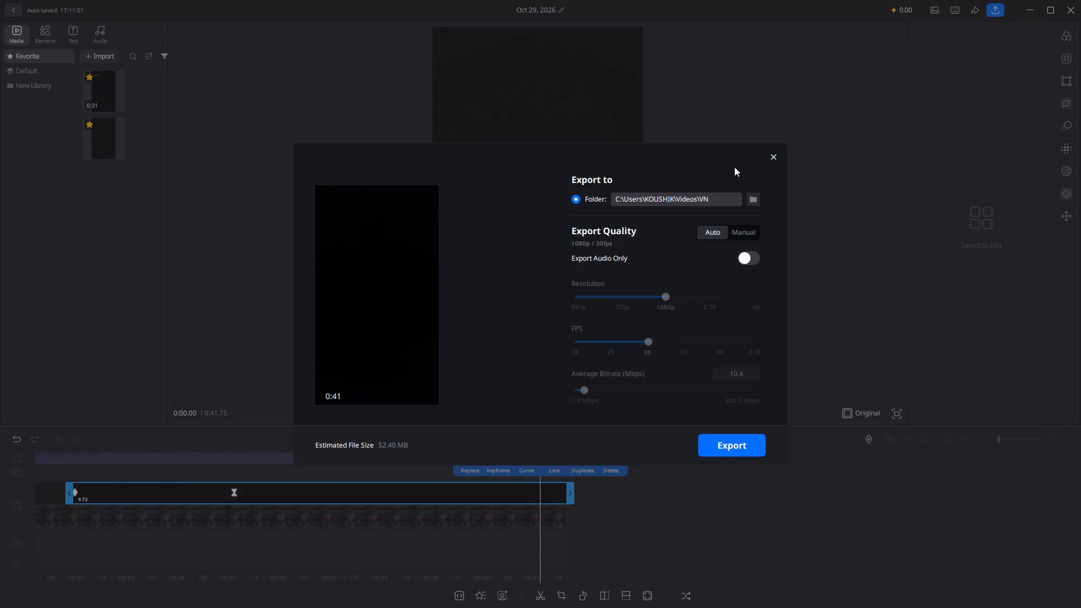
left_click(727, 192)
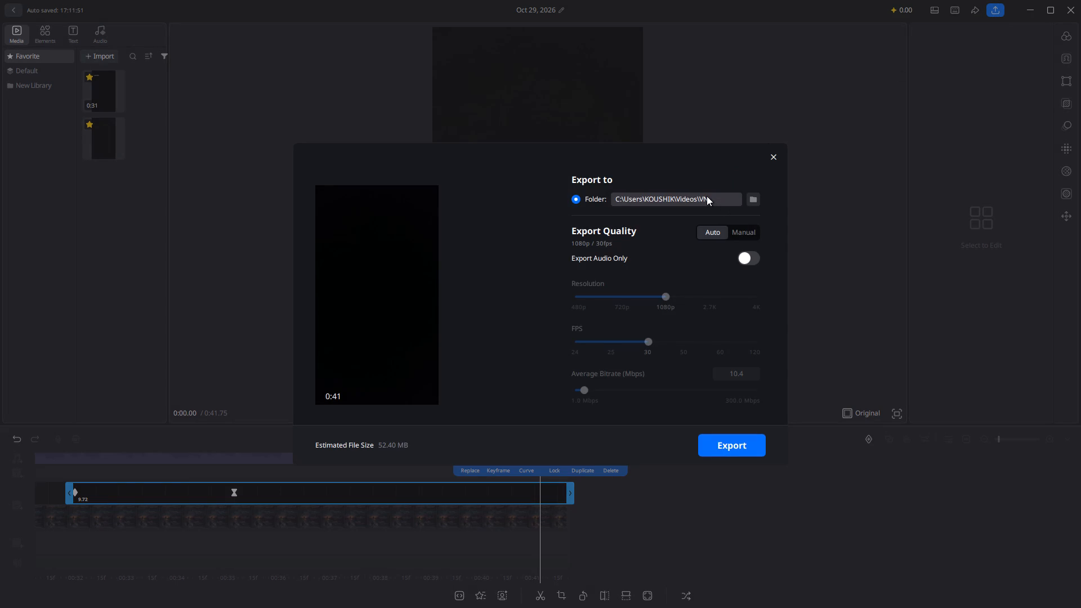
left_click(707, 196)
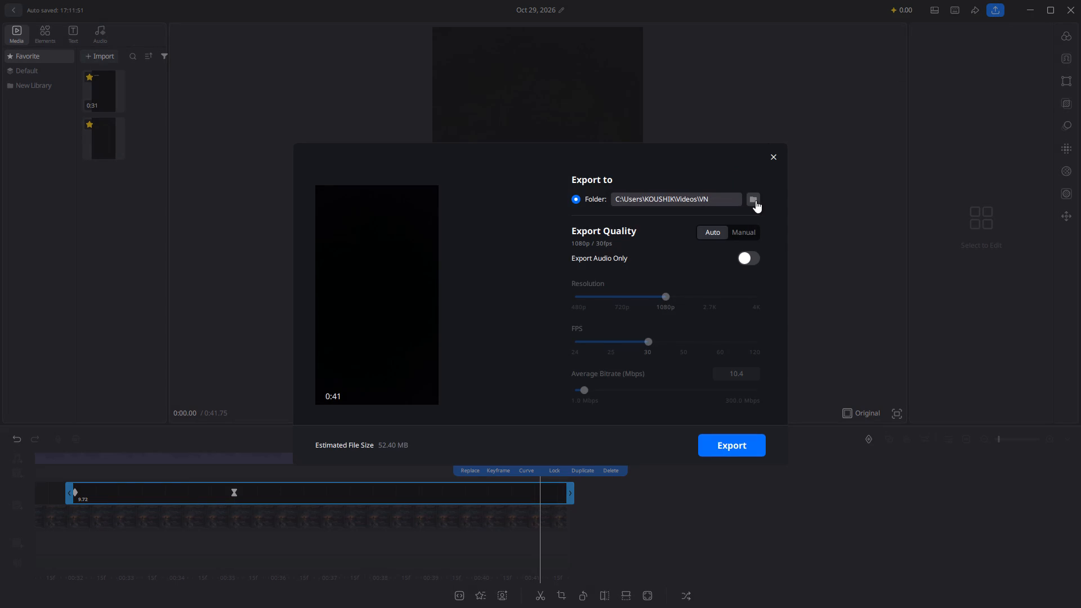
Keep the VN folder in Videos as the destination and export the video with automatic quality at 1080p and 30 fps.
left_click(756, 200)
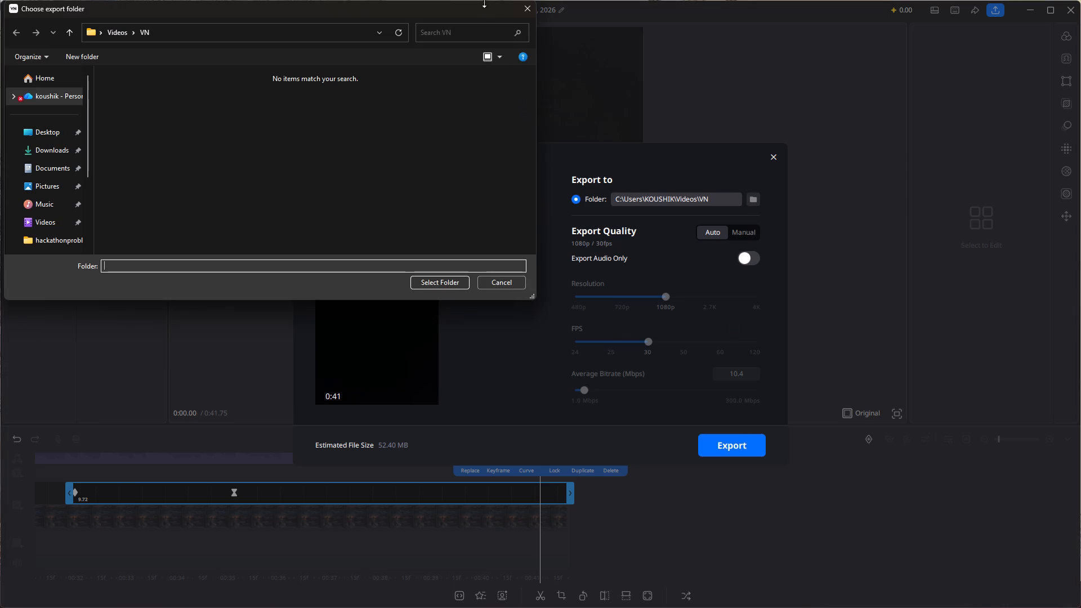
left_click(524, 7)
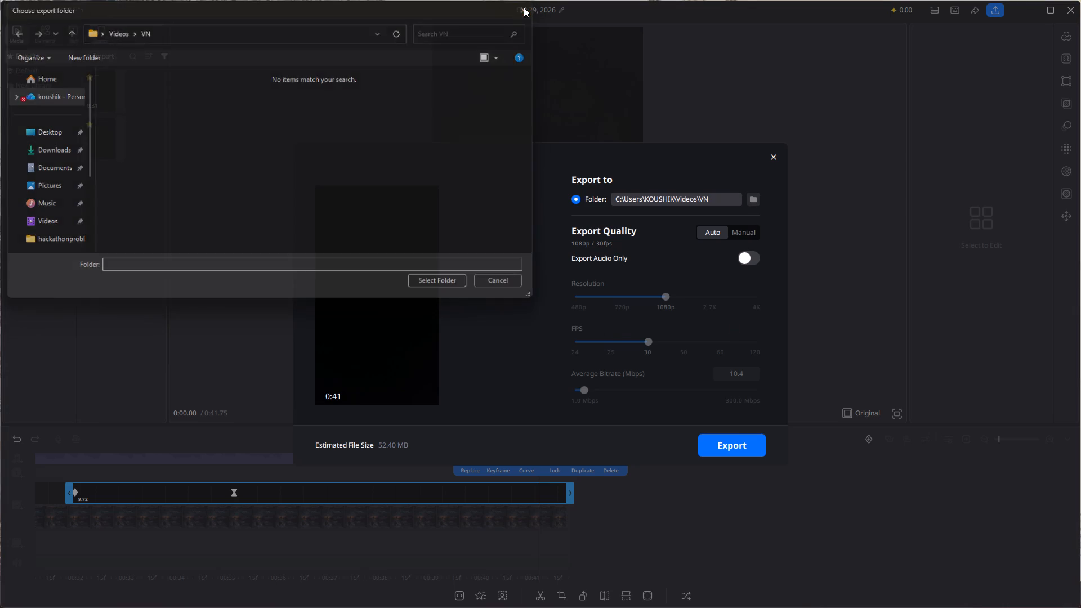
left_click(732, 454)
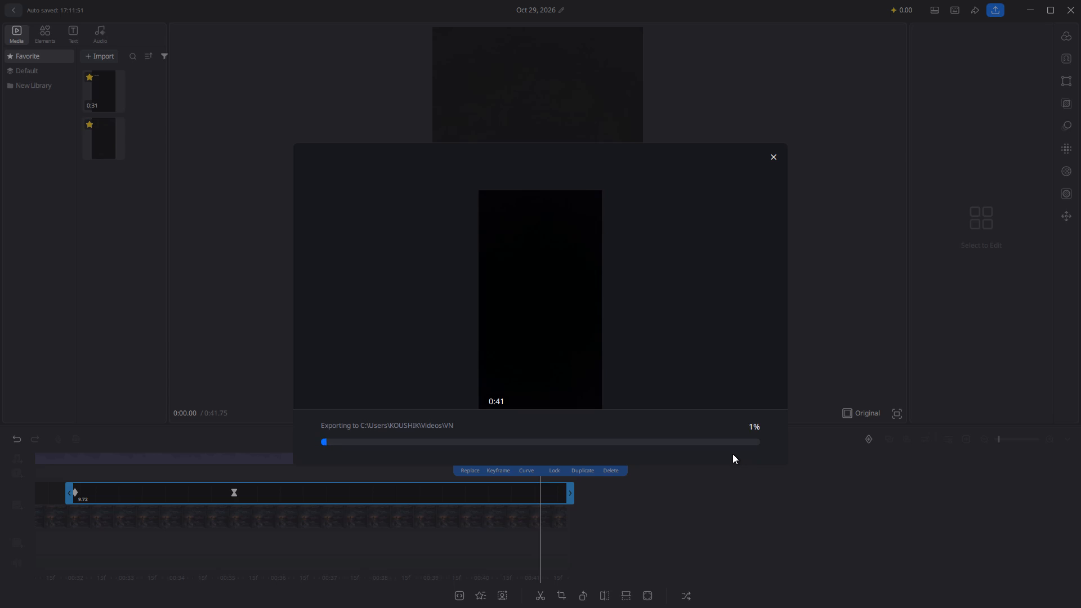
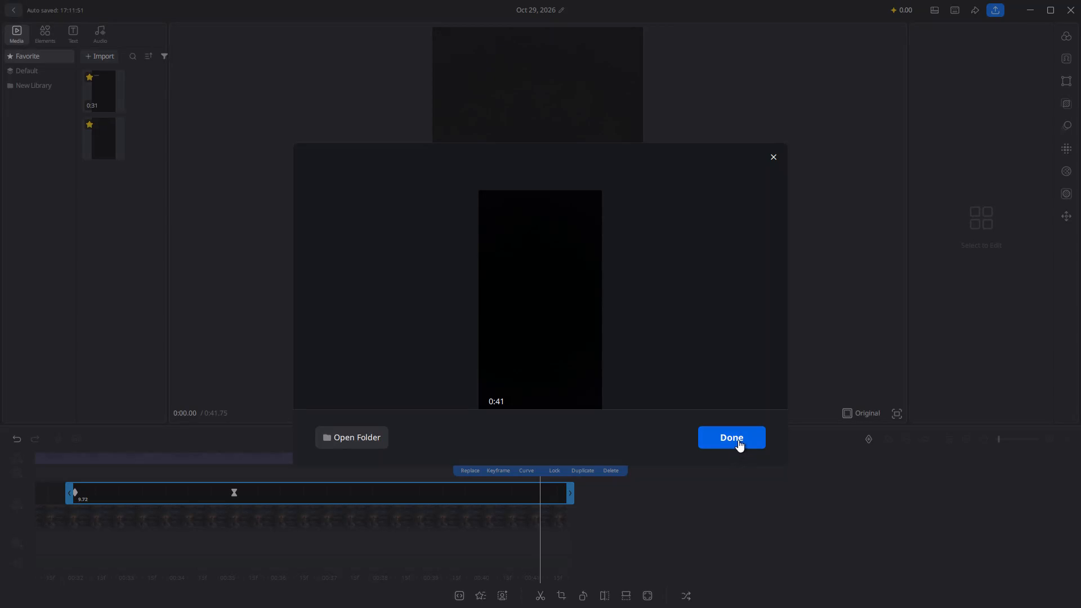
Dismiss the finished video export and return to the project.
left_click(738, 440)
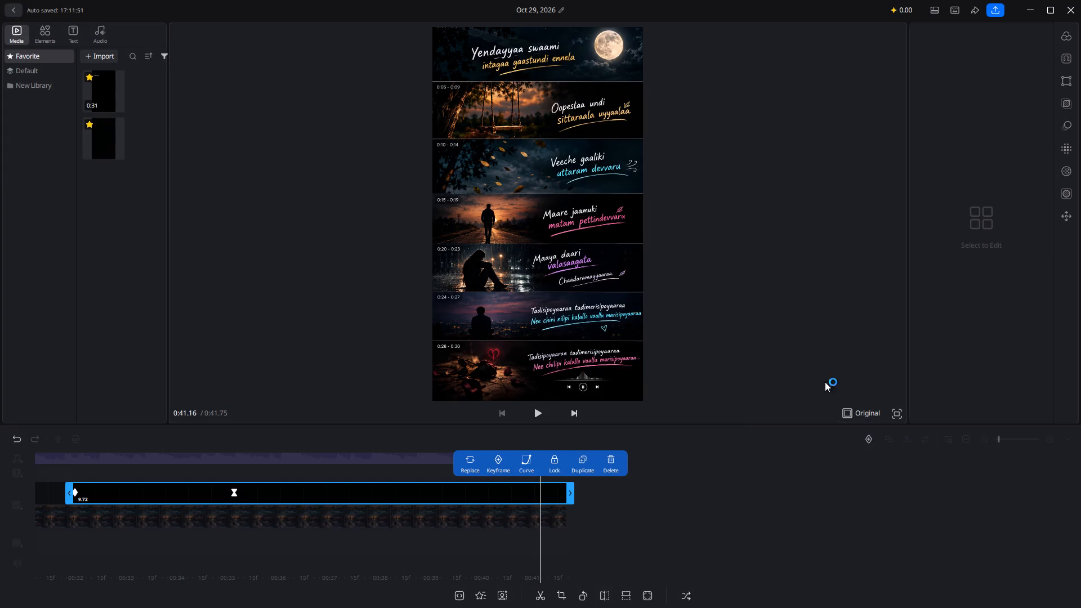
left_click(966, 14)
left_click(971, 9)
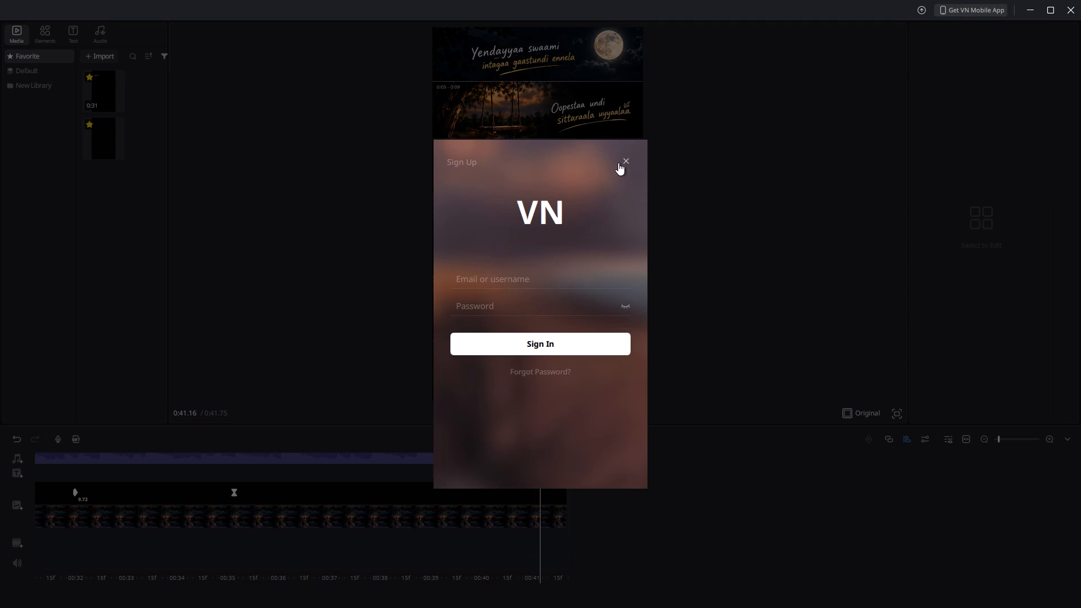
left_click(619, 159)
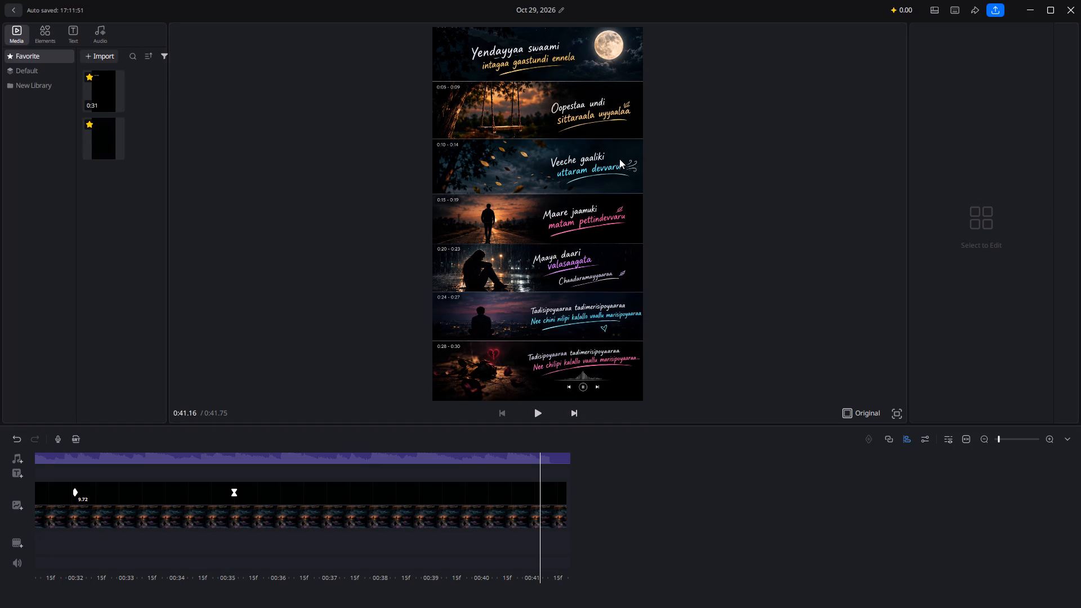
Close the video editor.
left_click(1080, 3)
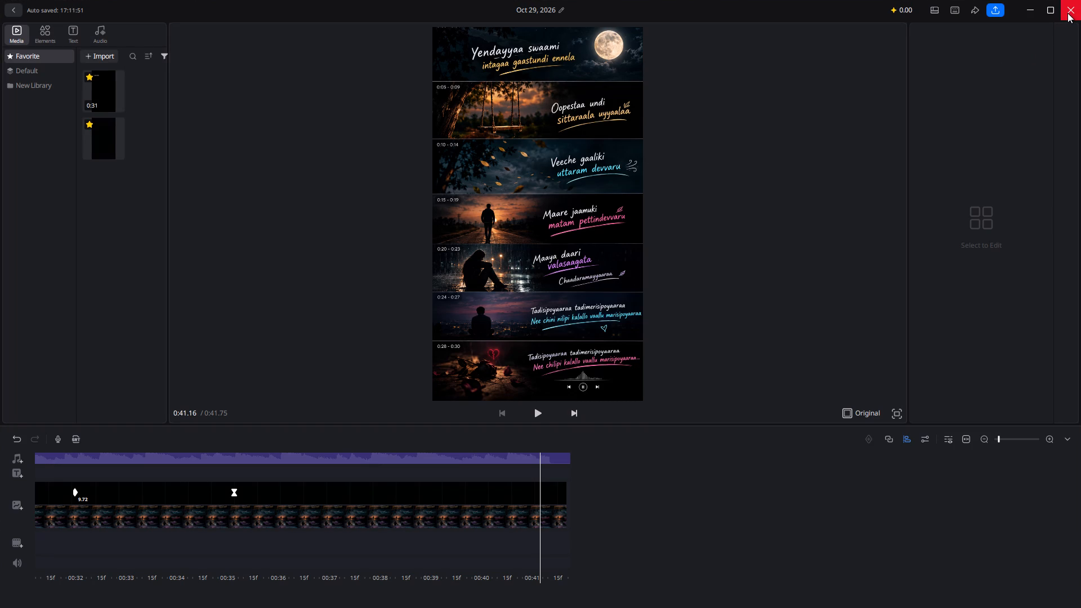
left_click(1067, 13)
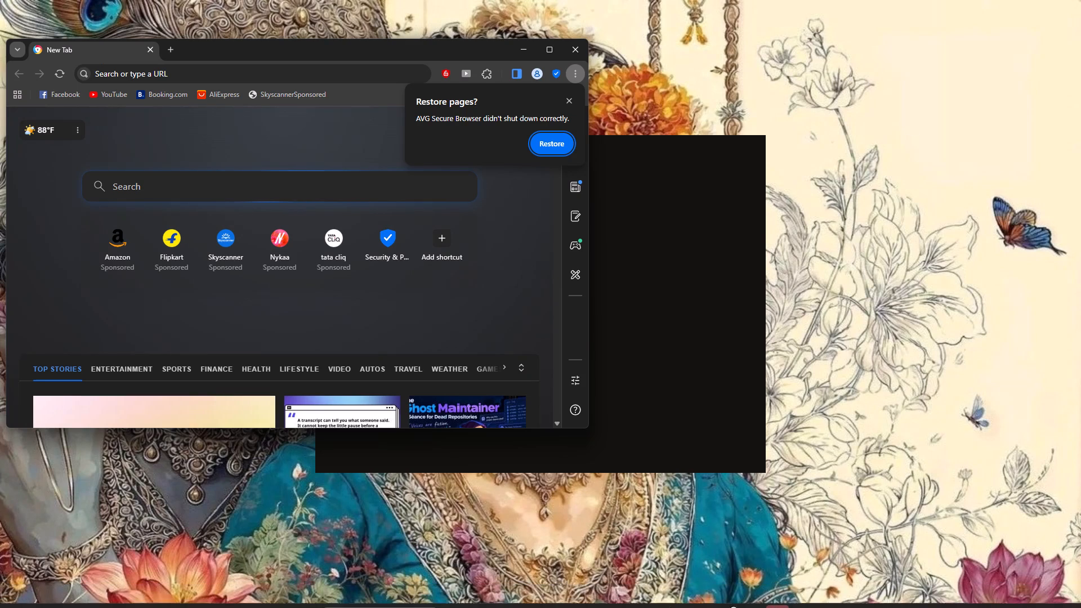